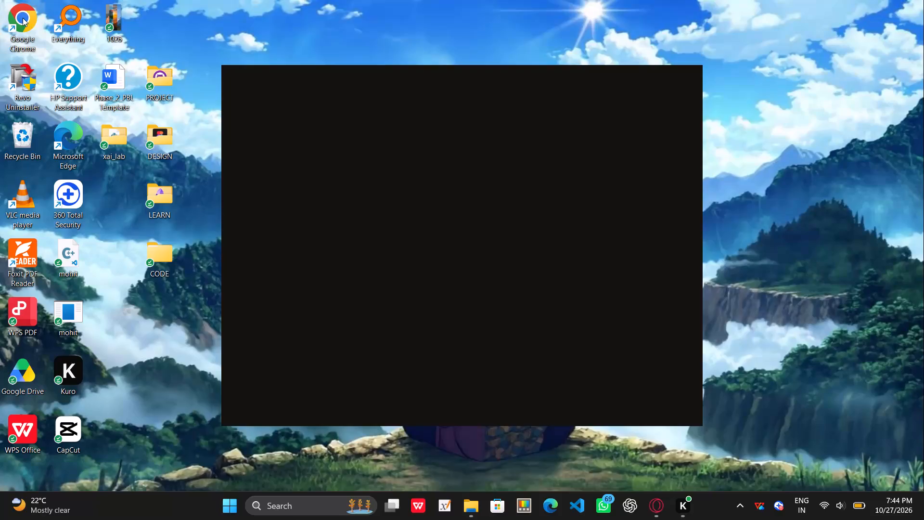
Open a Chrome browsing window, switch to the blank New Tab page and activate its address bar for an entry.
click(434, 284)
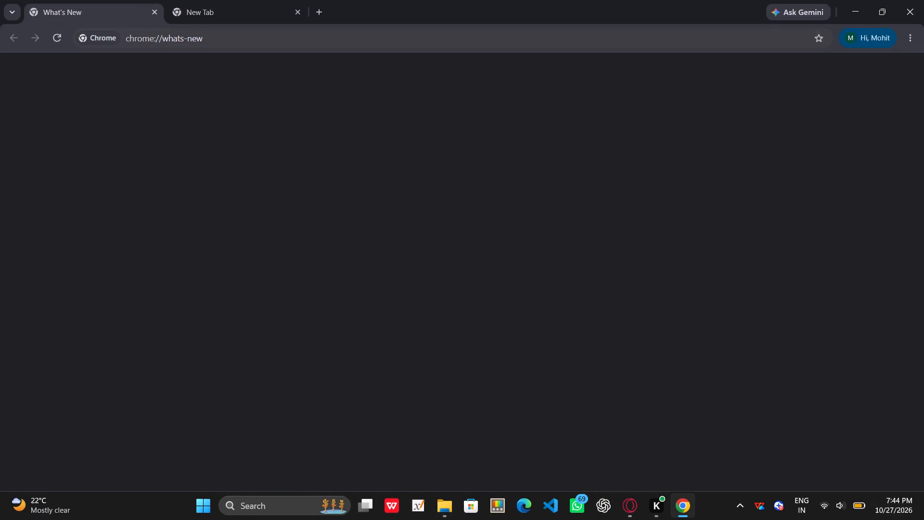
click(186, 17)
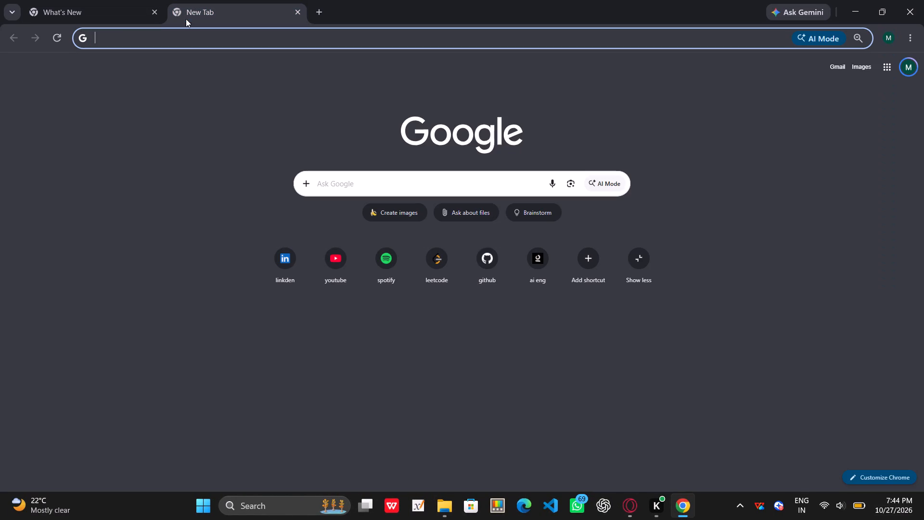
click(186, 39)
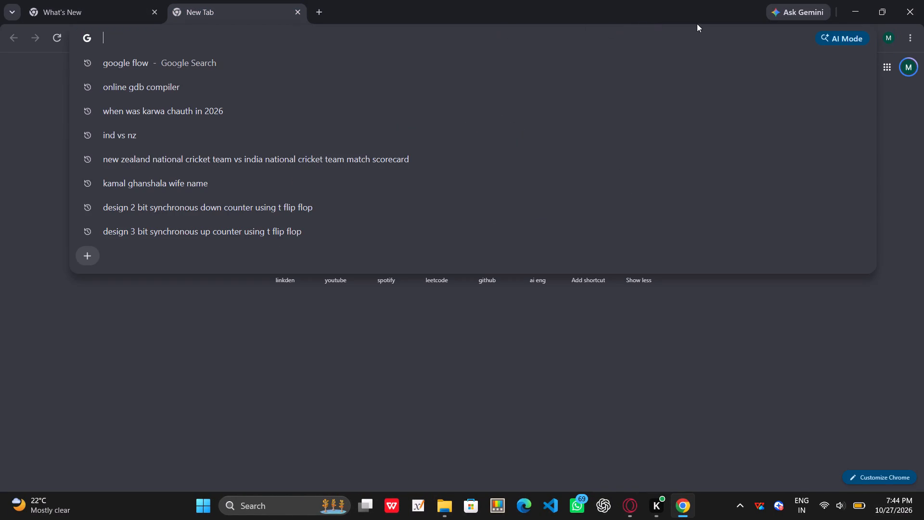
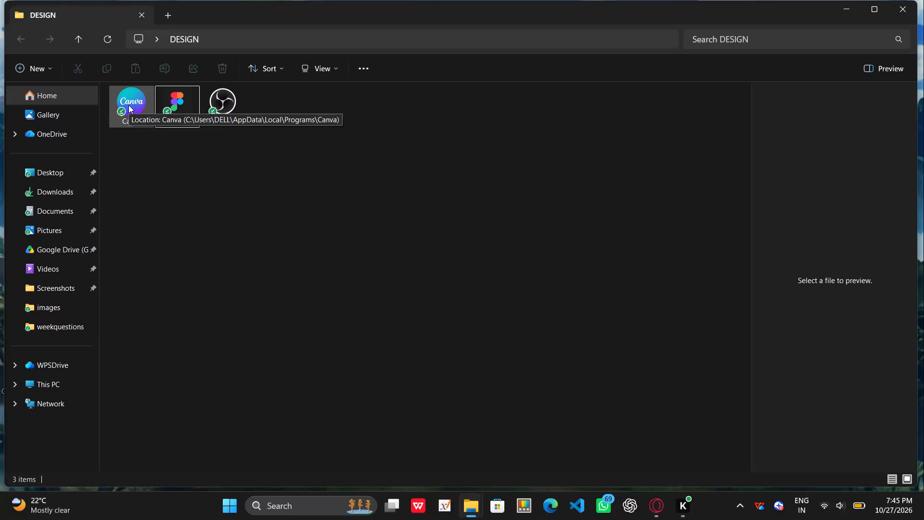
Launch Canva from the DESIGN folder and maximise its window.
double_click(128, 105)
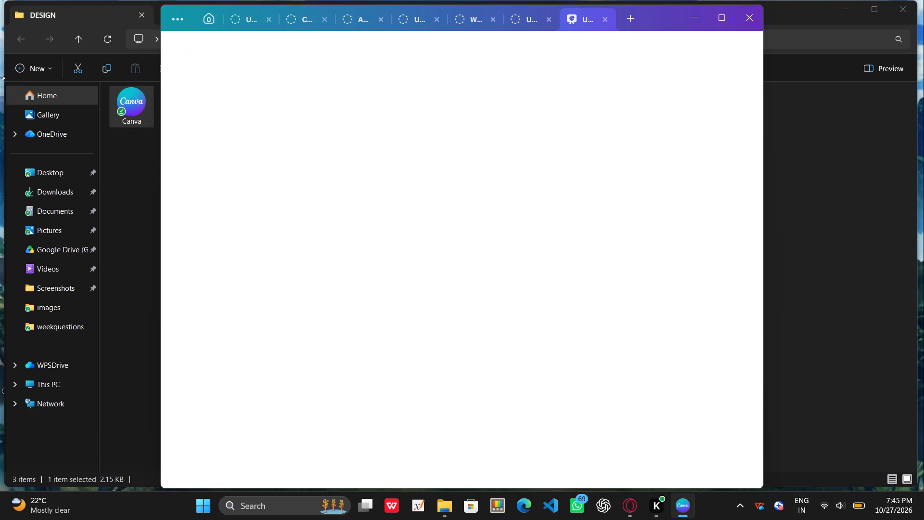
click(726, 14)
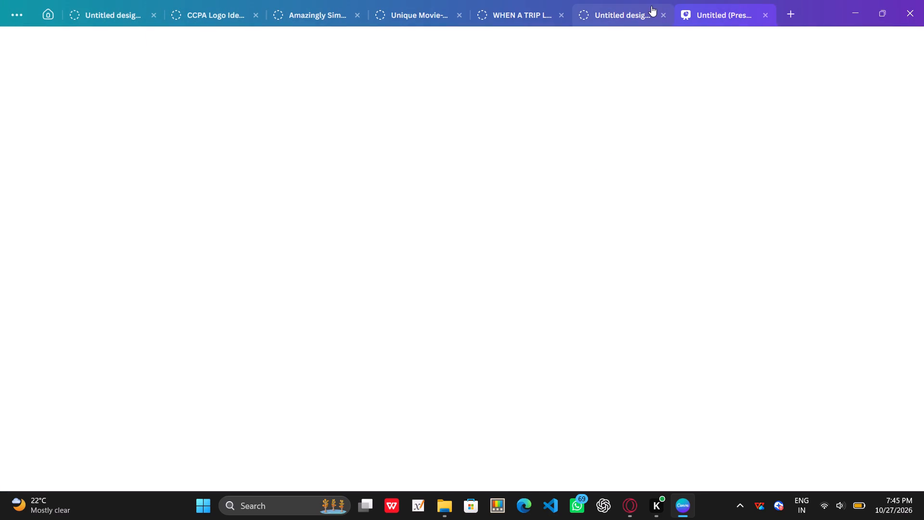
Close all the previously open design tabs and go to the Canva home page.
click(663, 13)
triple_click(641, 15)
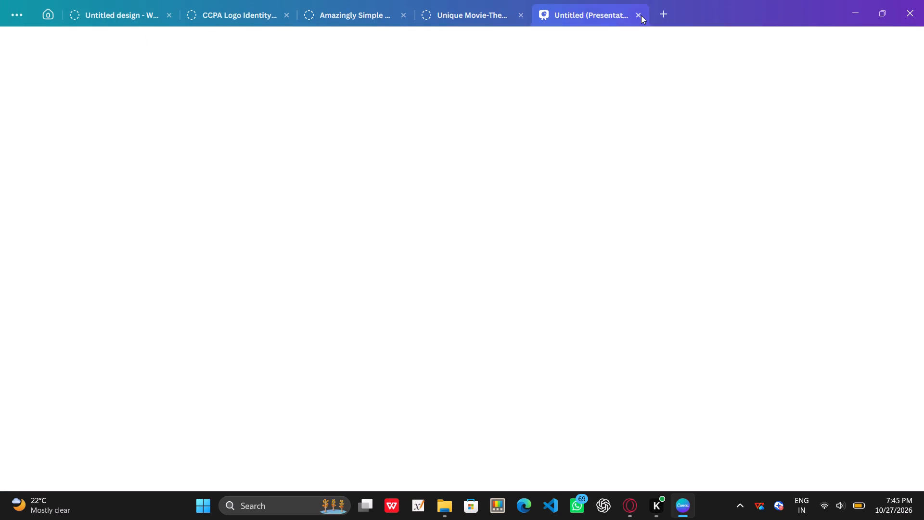
click(522, 16)
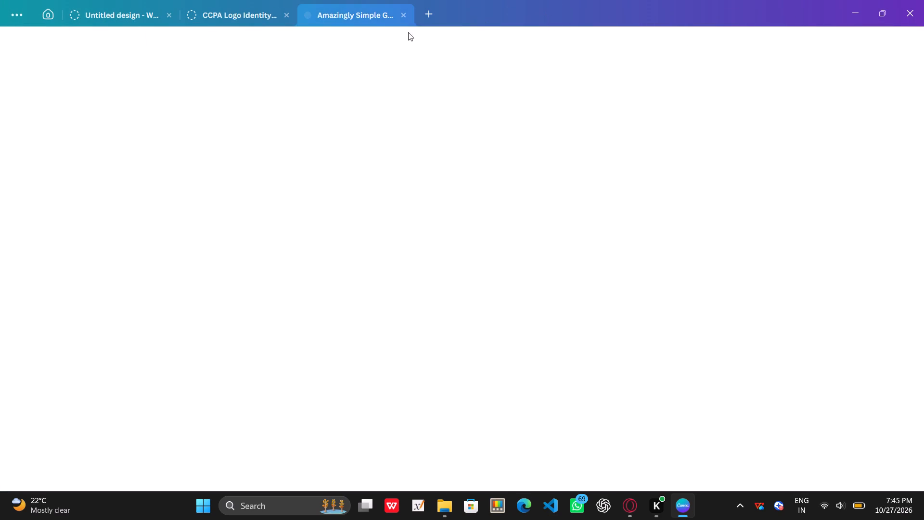
click(400, 19)
click(401, 13)
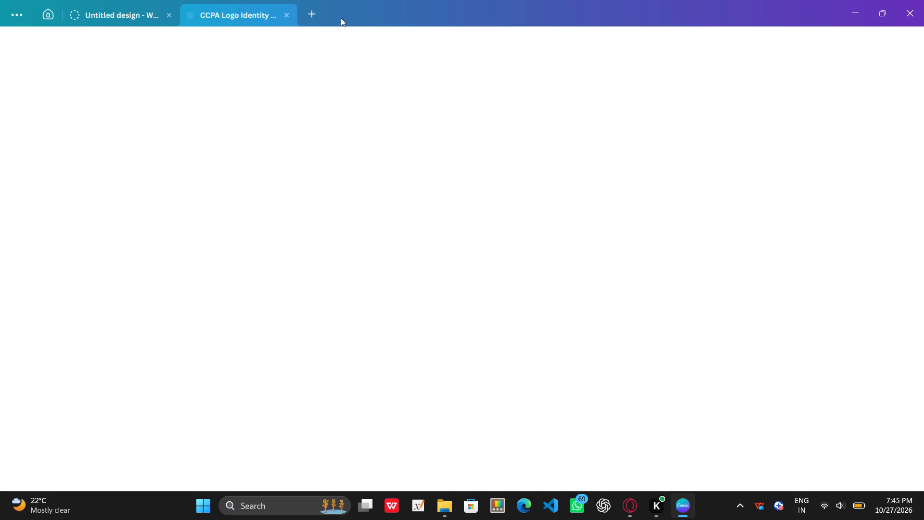
click(280, 13)
click(282, 13)
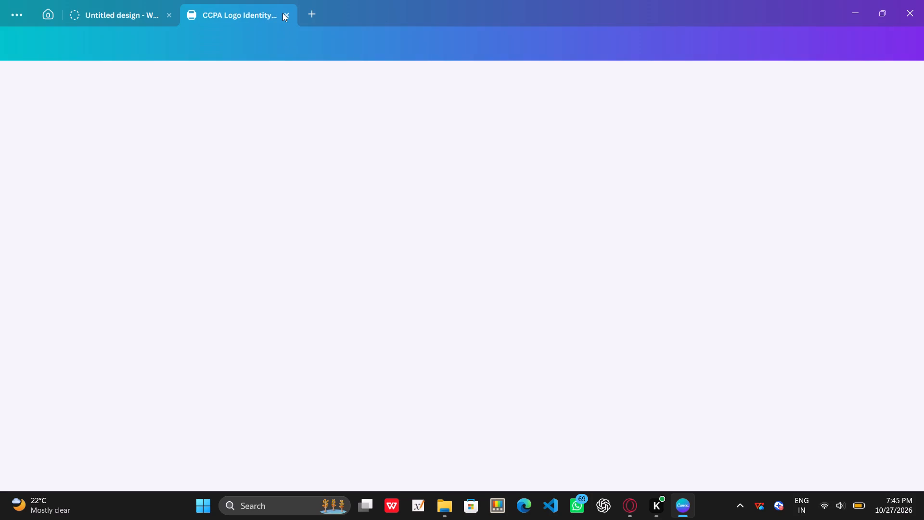
click(167, 15)
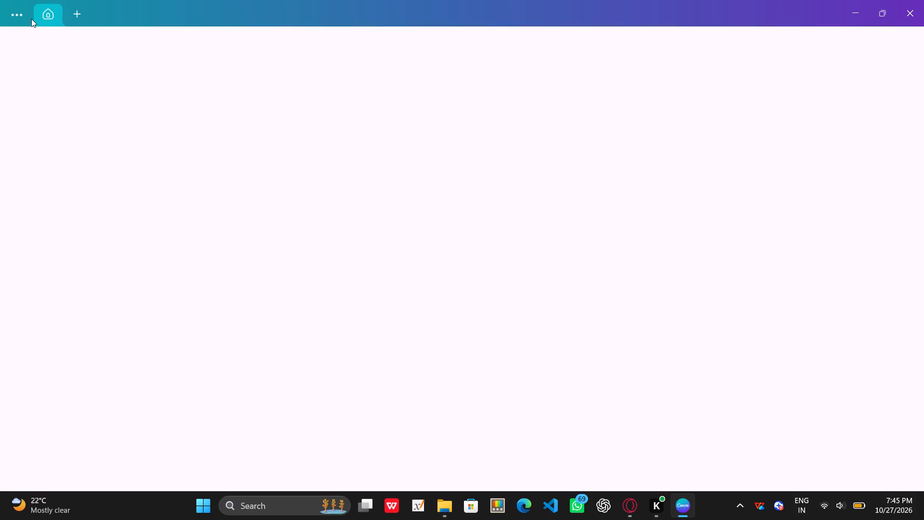
click(37, 13)
click(40, 15)
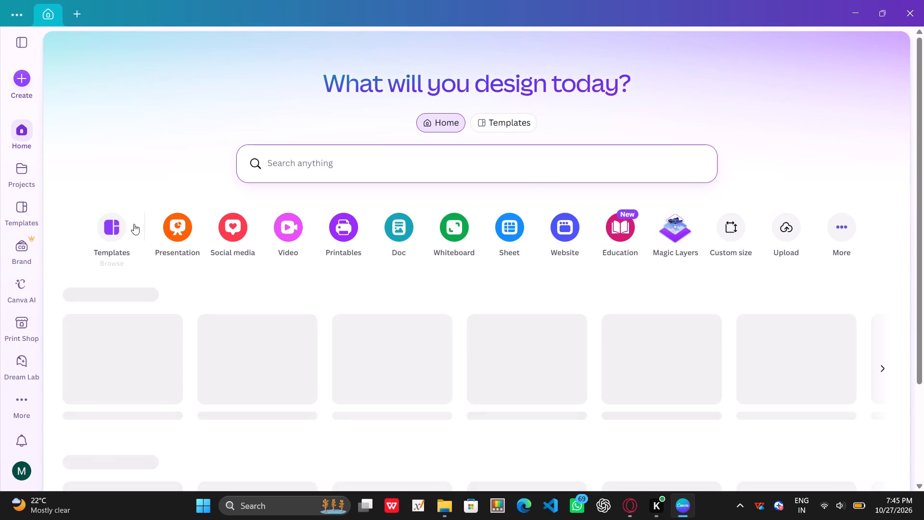
Open the Video design category from the home page.
click(288, 251)
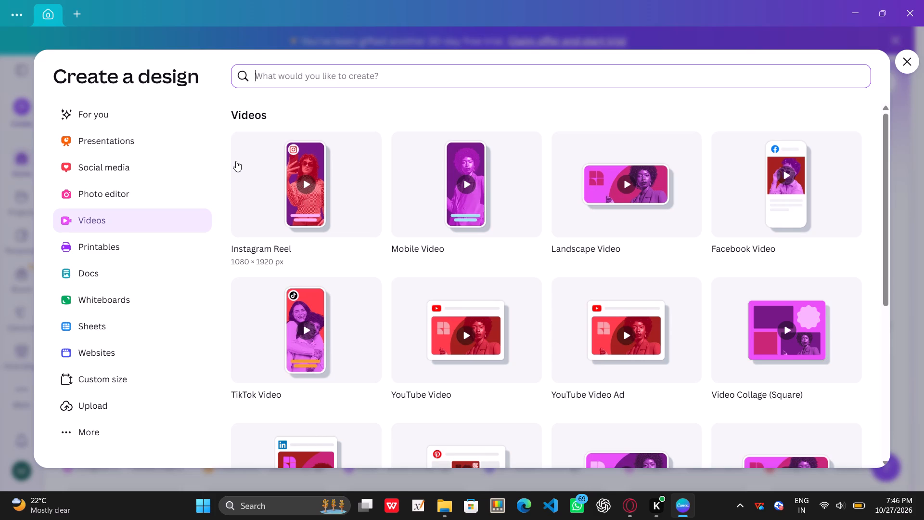
Create a new Instagram Reel video design at 1080 × 1920 px.
click(282, 188)
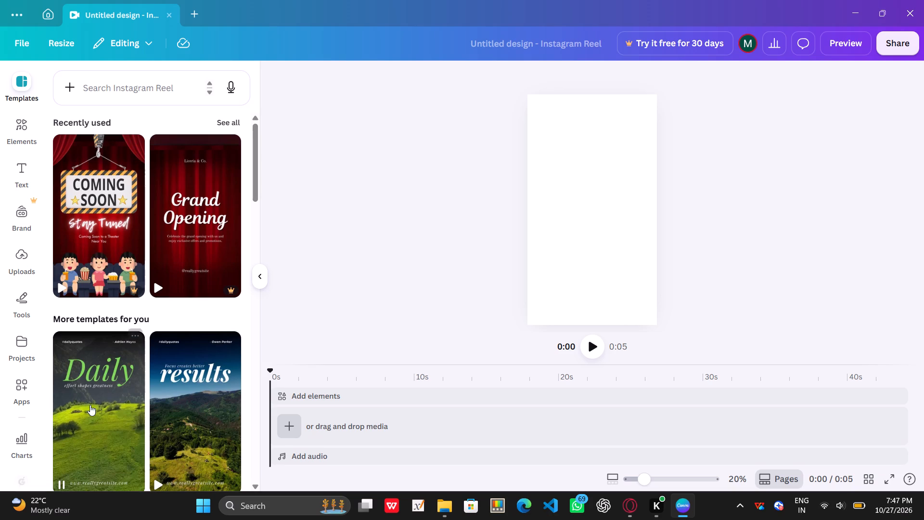
Load the green "Daily" Green Minimalist Motivational Quotes reel template into the blank design and briefly play the preview.
click(81, 421)
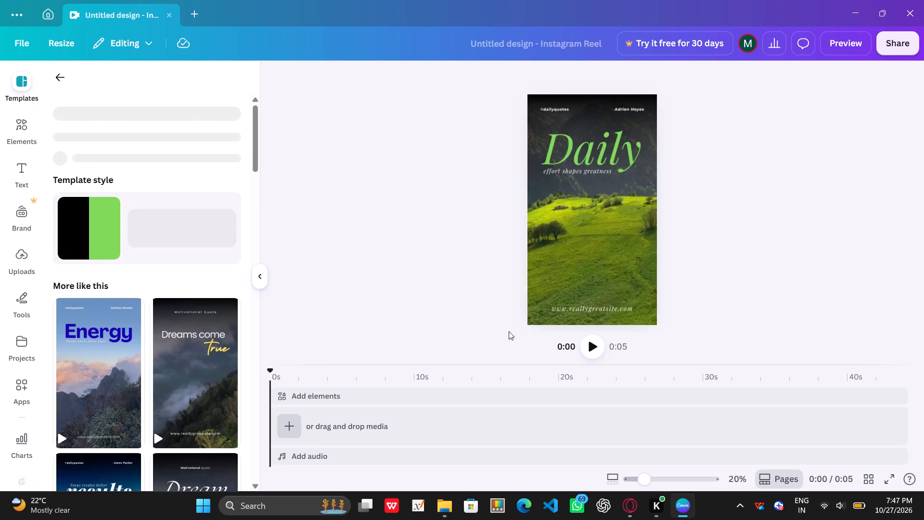
click(588, 347)
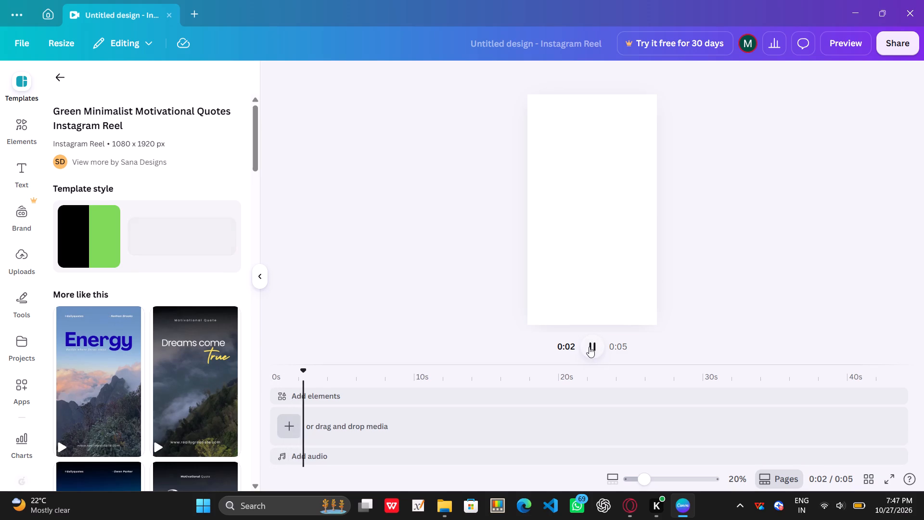
click(589, 347)
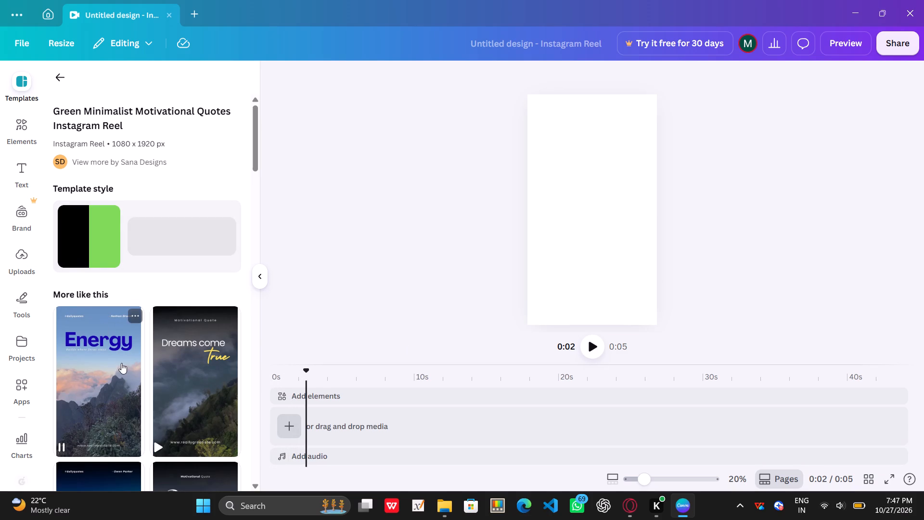
Apply the template's black-and-green Playfair Display style to the design and play the reel through.
click(107, 257)
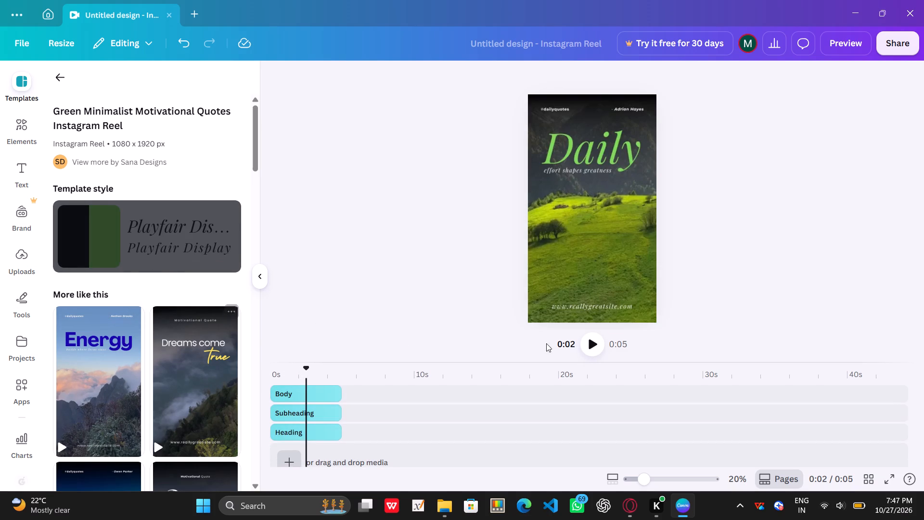
click(592, 344)
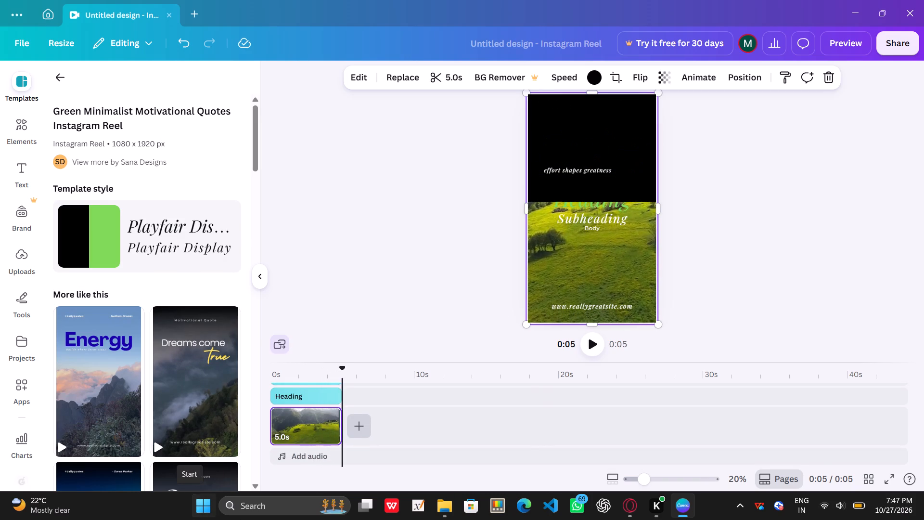
Delete the 5.0s green landscape video clip from the timeline.
click(295, 430)
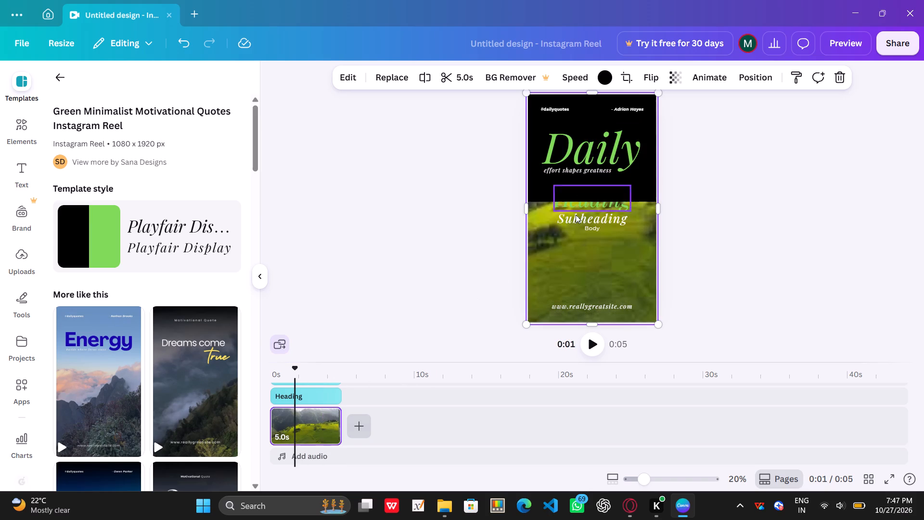
right_click(417, 391)
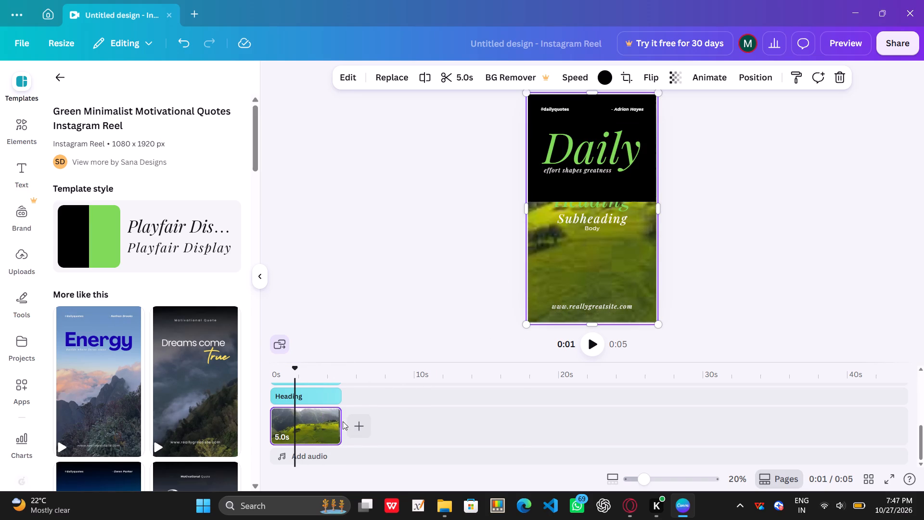
right_click(327, 426)
click(364, 217)
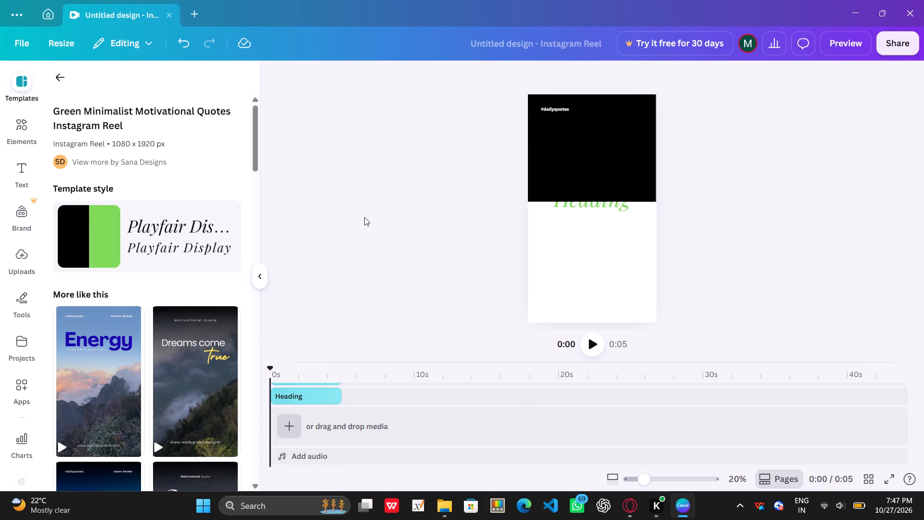
Delete the green "Heading" text and the large "Daily" title from the reel.
click(332, 402)
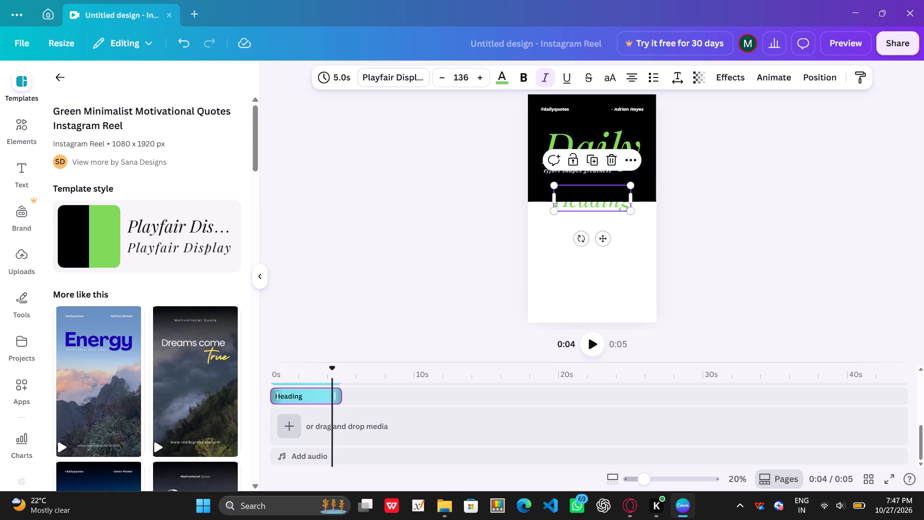
click(610, 157)
click(610, 157)
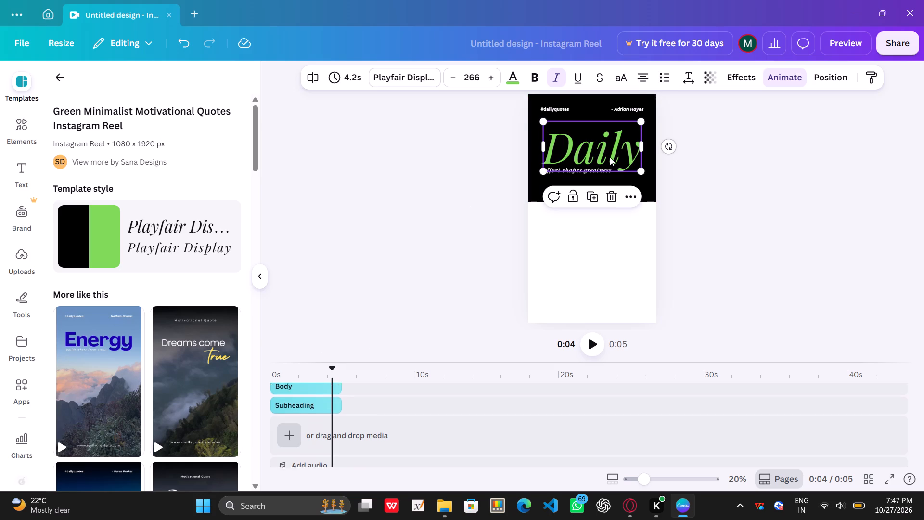
click(612, 197)
Select the black rectangle covering the upper part of the reel page.
click(602, 176)
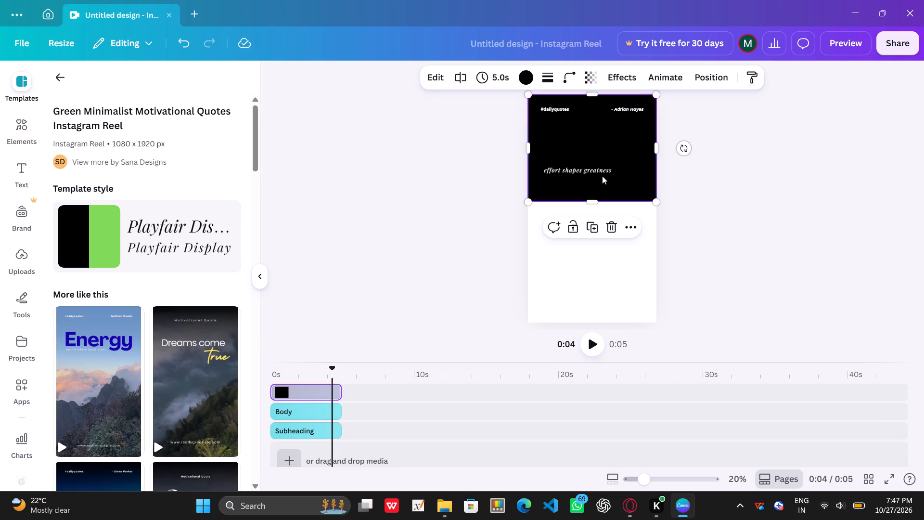
Delete the black rectangle and the Body text element from the reel.
click(616, 225)
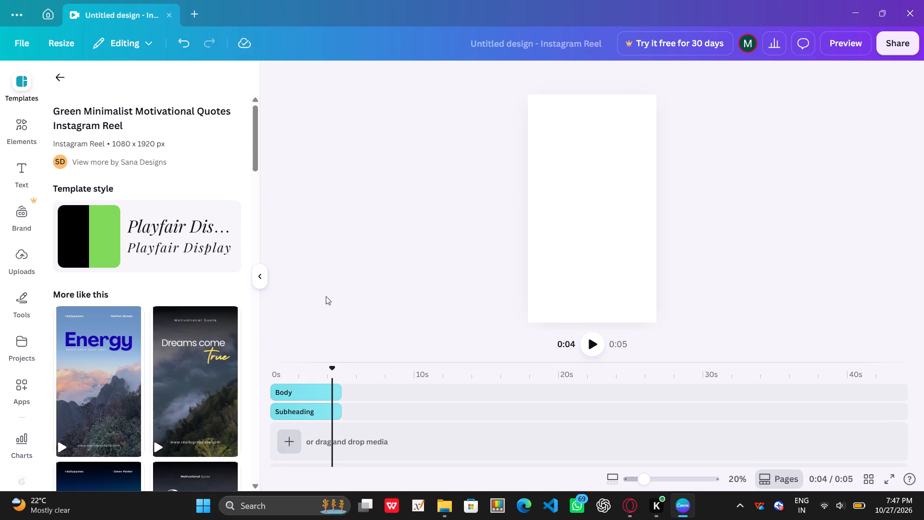
click(280, 389)
right_click(309, 389)
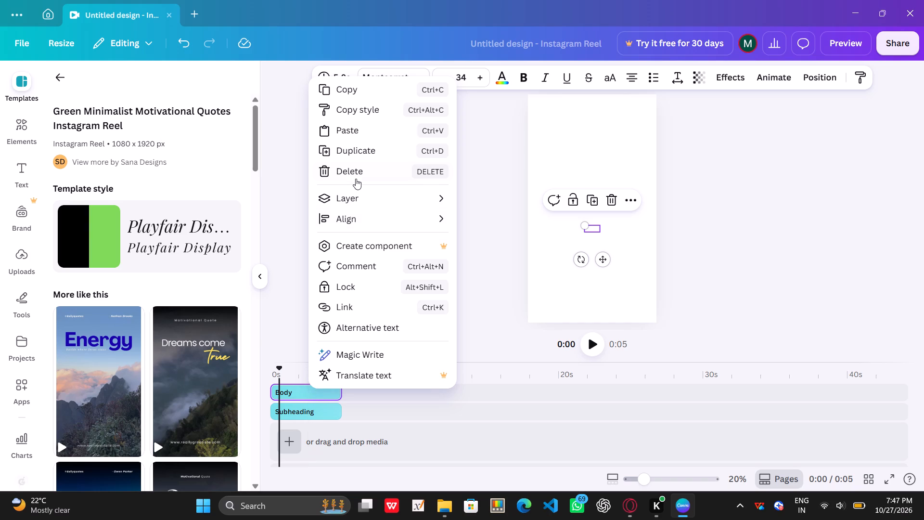
click(356, 178)
Delete the author credit text element from the reel.
scroll(319, 438, up, 5)
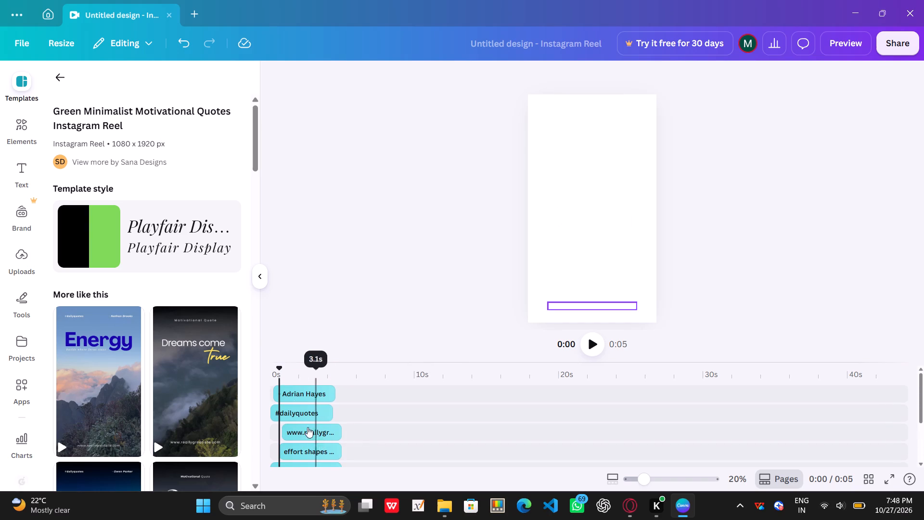
drag(279, 386, 330, 449)
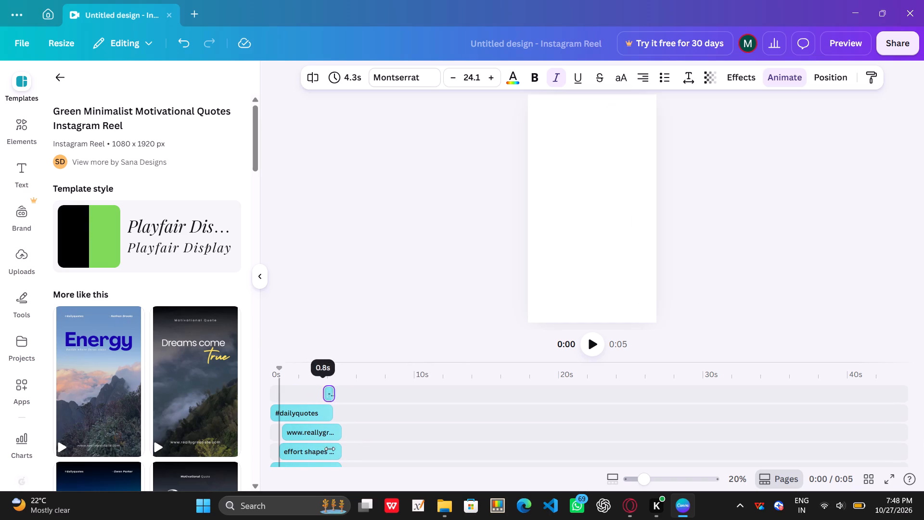
drag(330, 449, 275, 435)
scroll(538, 312, down, 4)
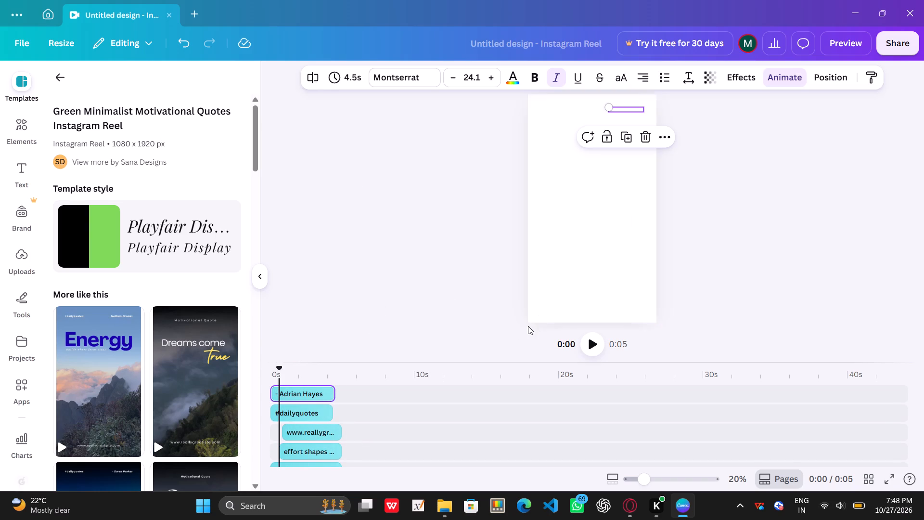
scroll(510, 325, down, 3)
scroll(430, 422, down, 4)
scroll(378, 452, down, 4)
scroll(372, 446, up, 1)
scroll(352, 390, up, 2)
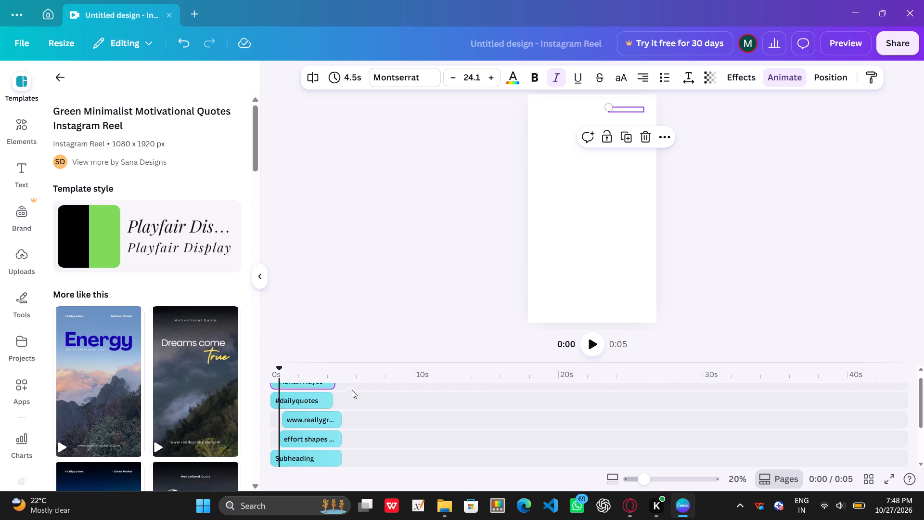
click(647, 142)
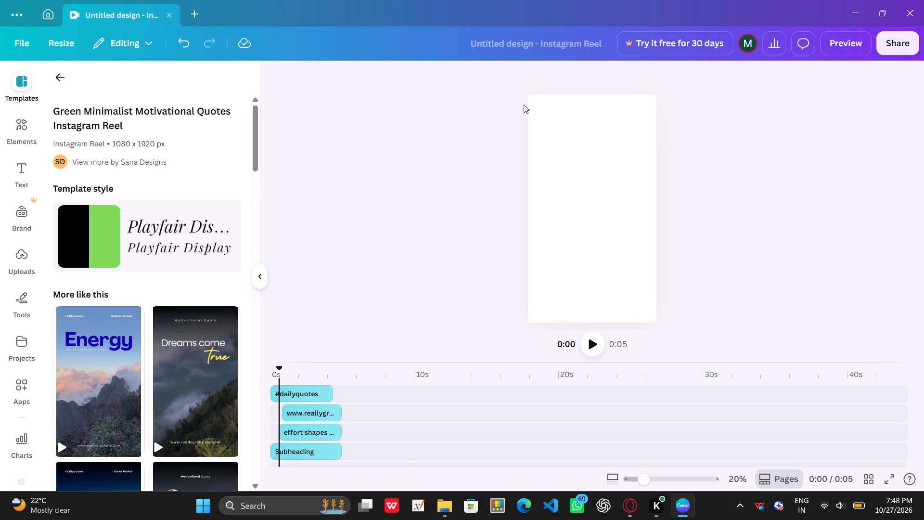
Delete the remaining text elements, including the website address, so the reel page is empty.
drag(524, 93, 658, 302)
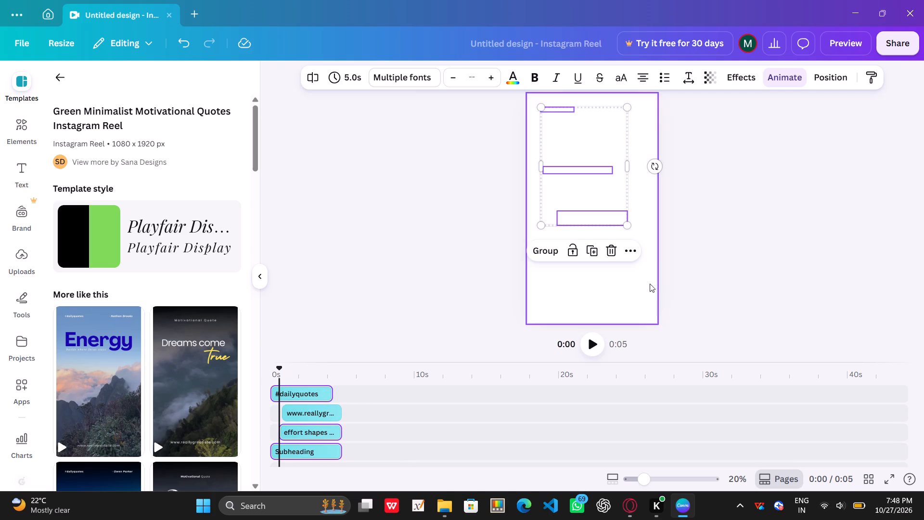
click(612, 249)
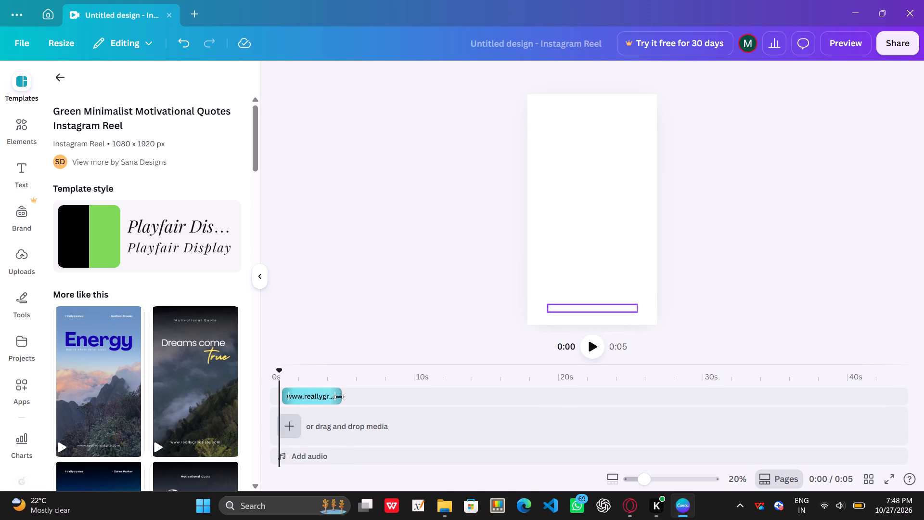
scroll(338, 396, up, 2)
right_click(337, 396)
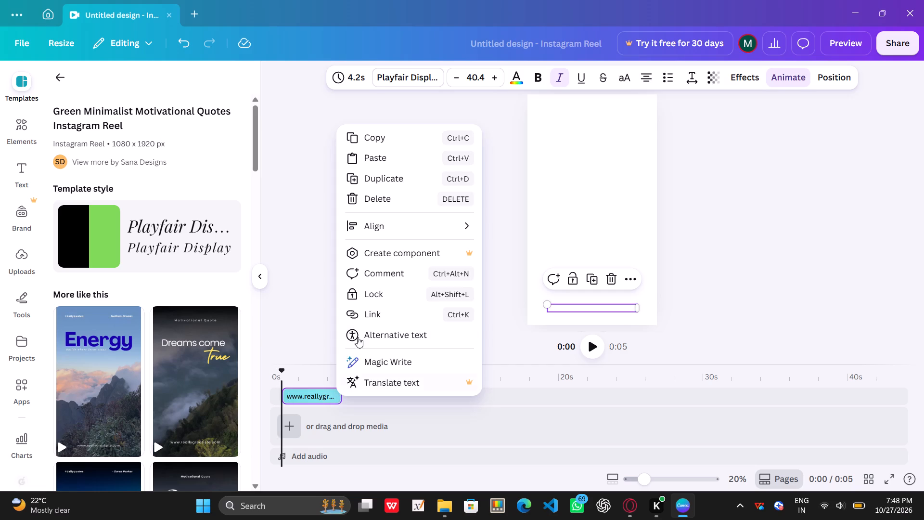
click(382, 202)
Browse the similar motivational-quote reel templates for a replacement design.
scroll(149, 384, down, 3)
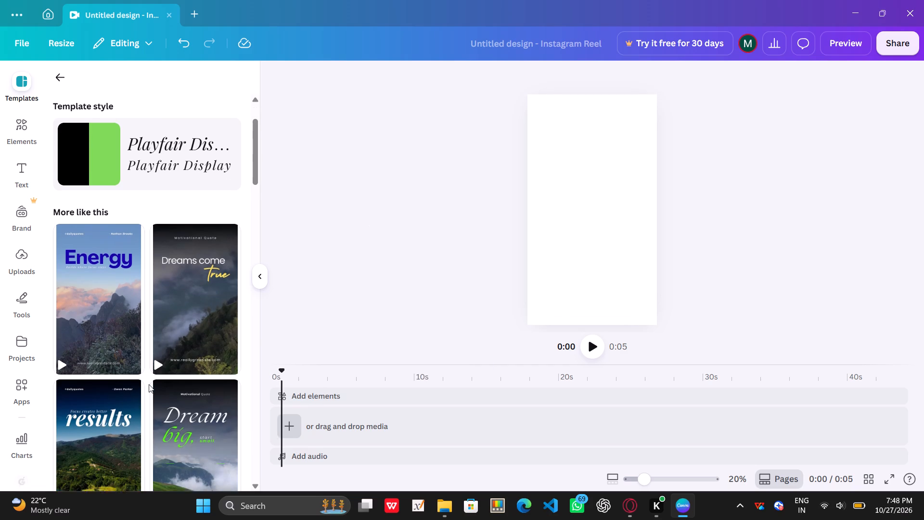
scroll(147, 388, down, 2)
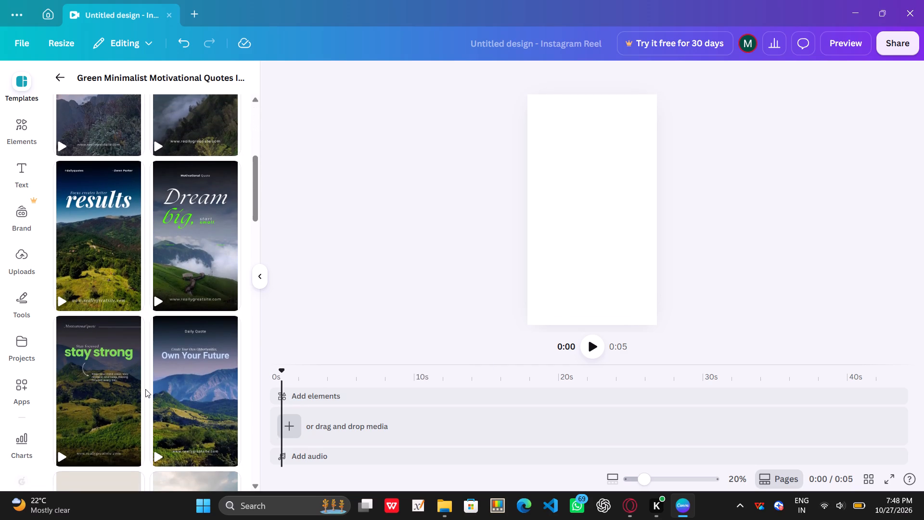
scroll(145, 392, down, 3)
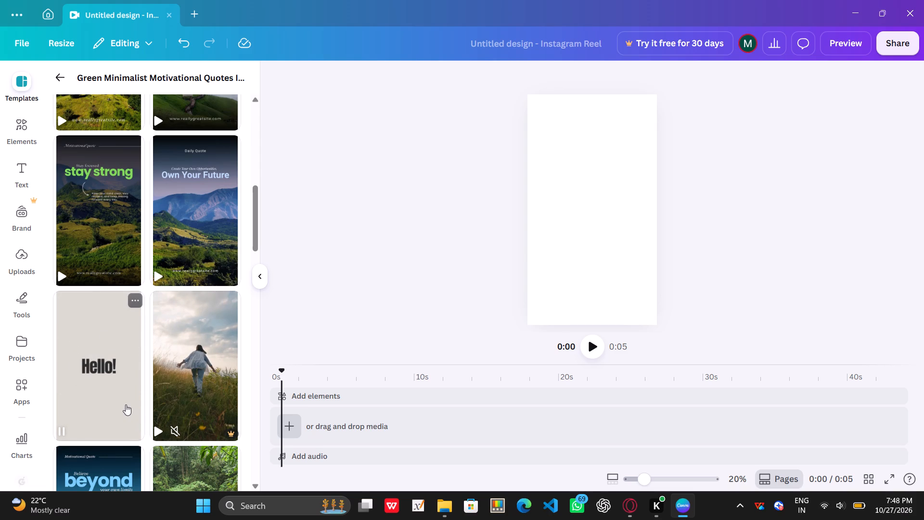
Look further through the similar motivational-quote reel templates for a replacement design.
scroll(126, 404, down, 3)
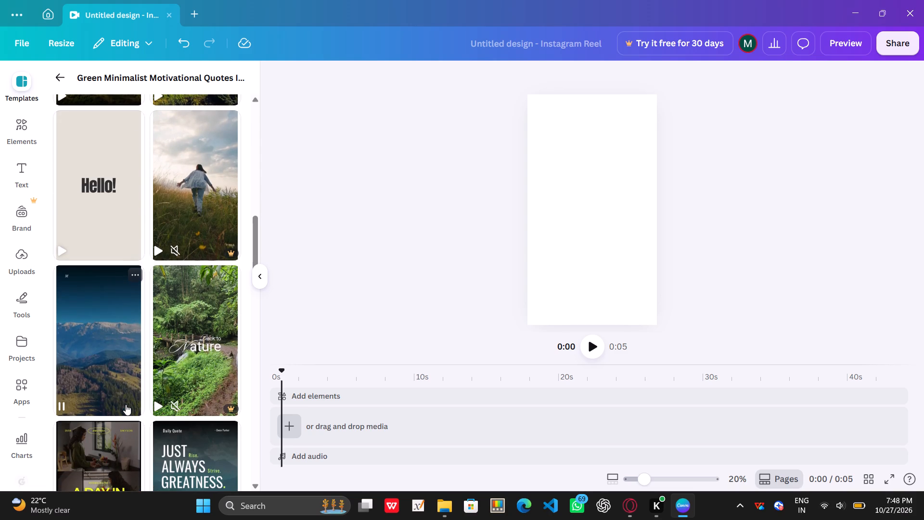
scroll(126, 404, down, 3)
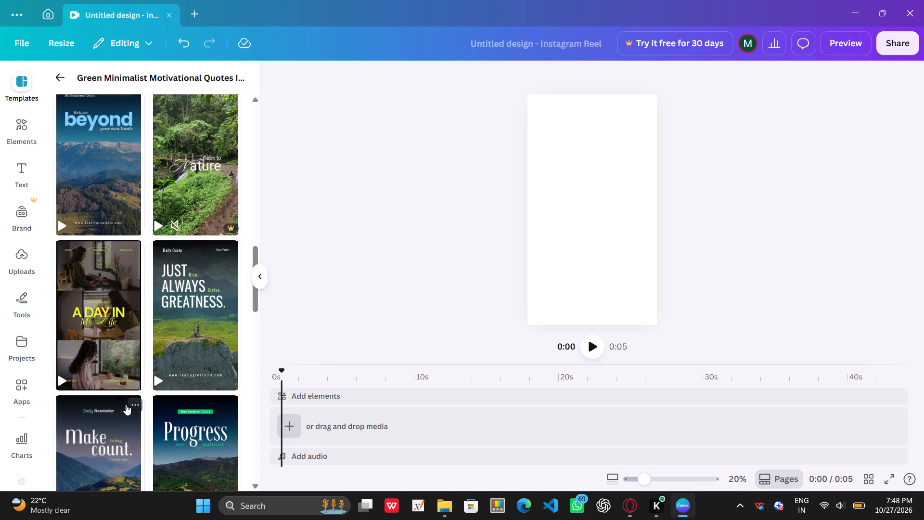
scroll(126, 404, down, 2)
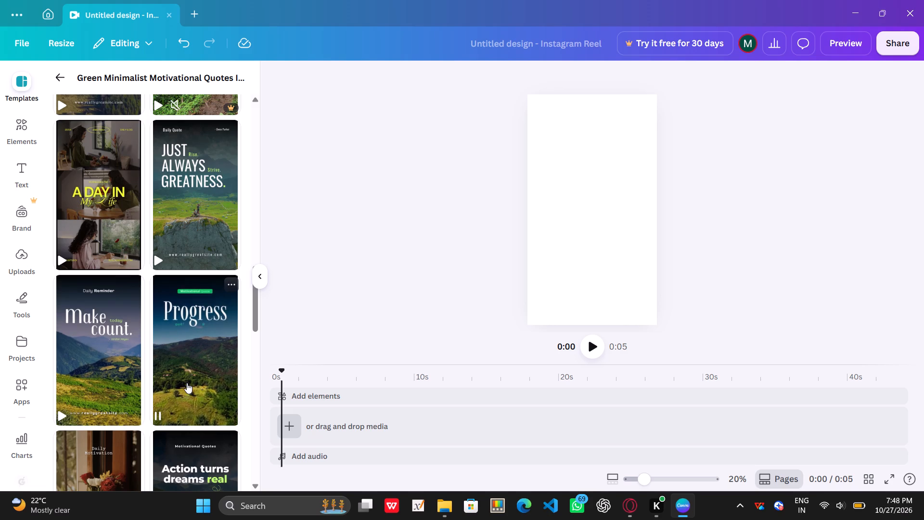
scroll(188, 384, down, 2)
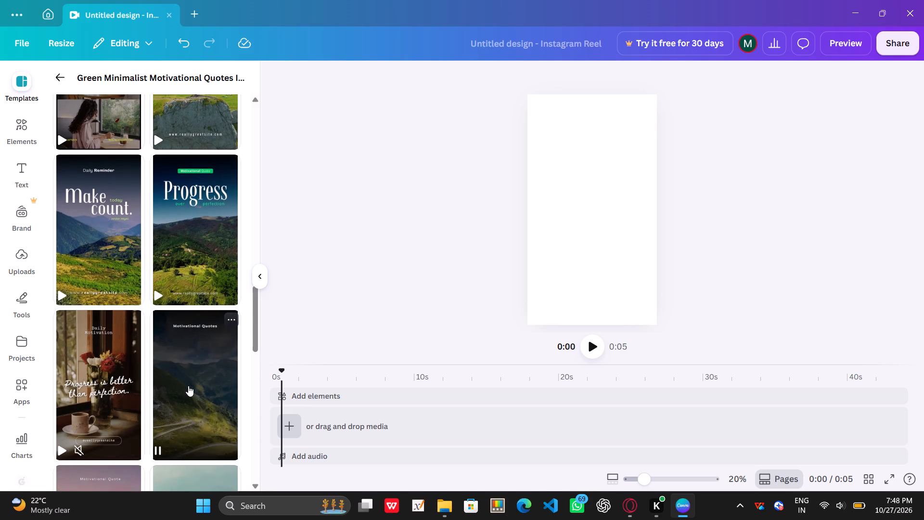
scroll(188, 386, down, 6)
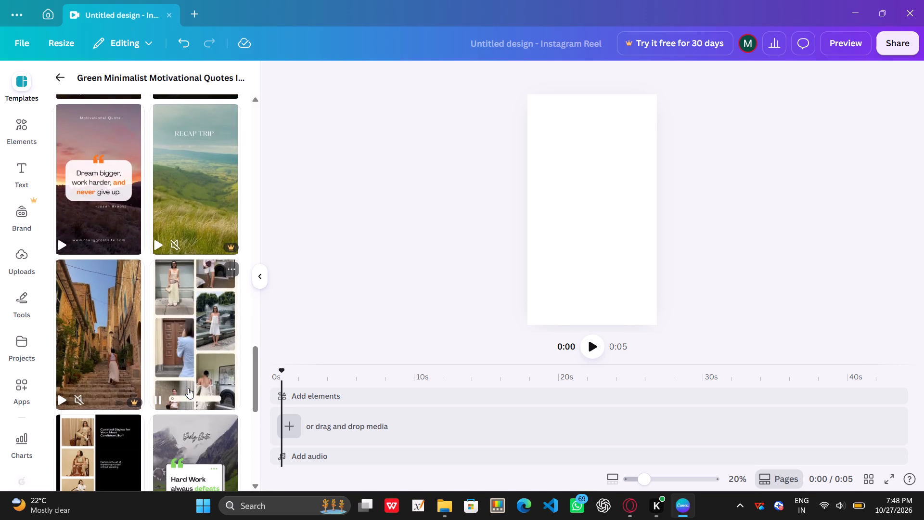
scroll(188, 388, up, 20)
scroll(188, 388, up, 5)
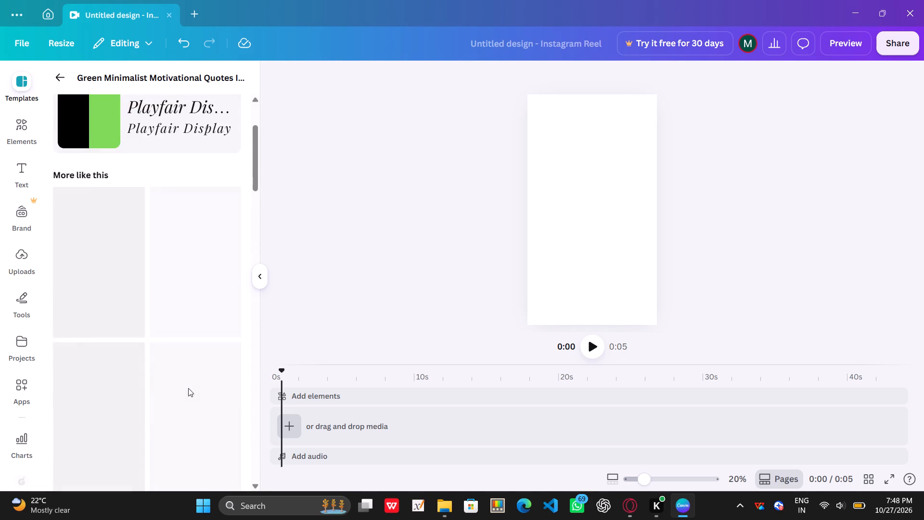
scroll(188, 388, up, 1)
Return to the main template list and apply the Green Minimal Motivational Quotes reel template reading "Dream big, start small" to the empty page.
click(60, 82)
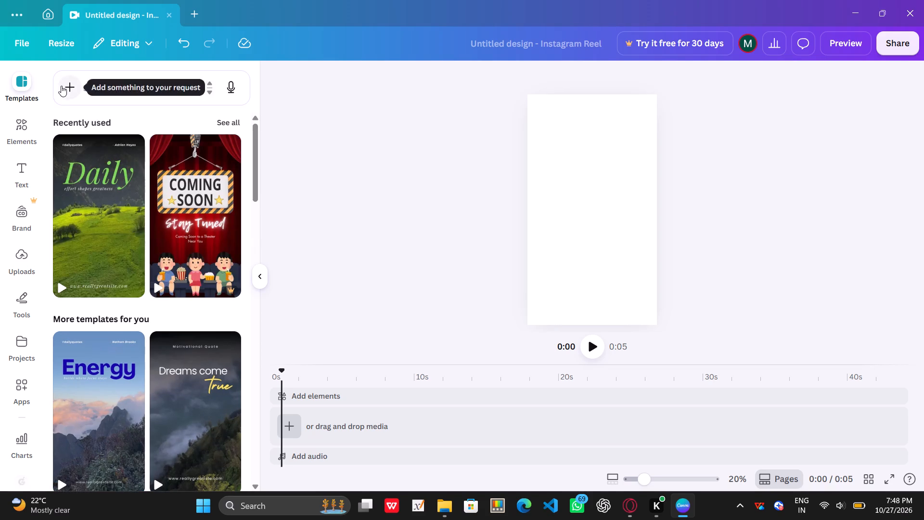
scroll(146, 346, down, 7)
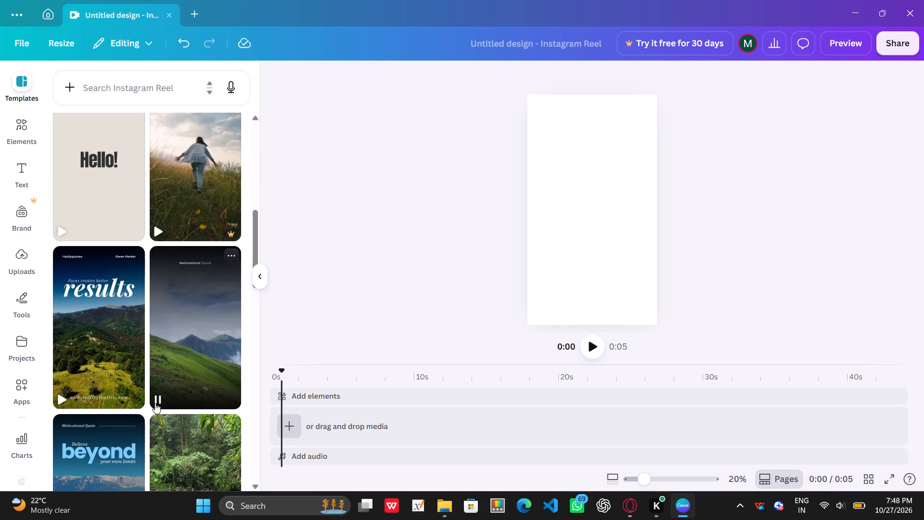
click(171, 387)
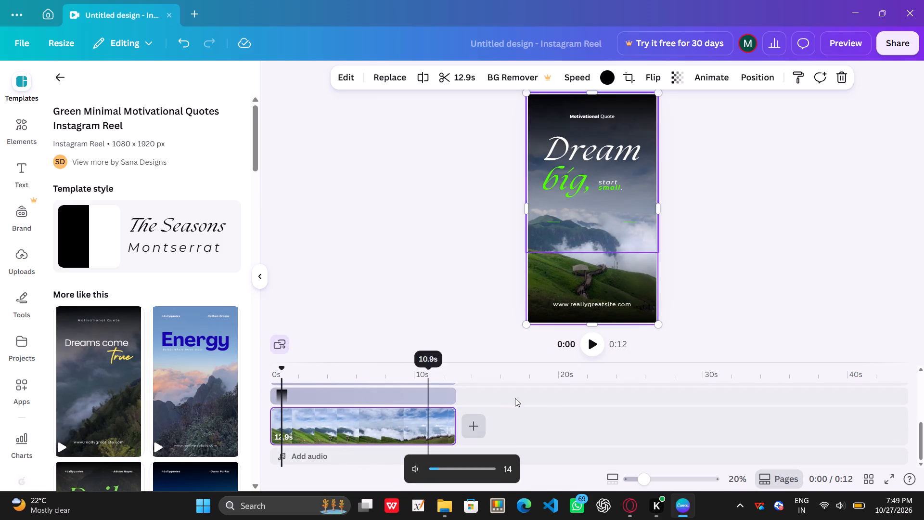
Preview the Dream big reel in full screen and return to the editor.
click(887, 479)
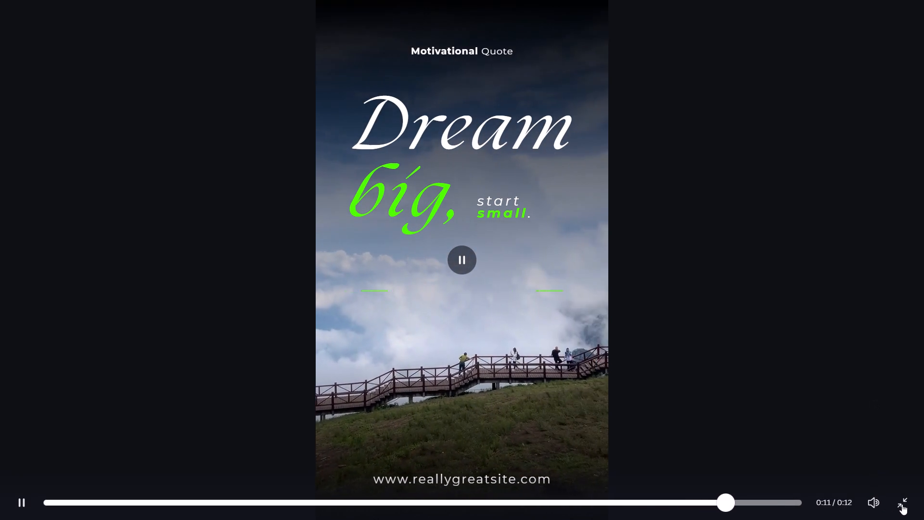
click(902, 504)
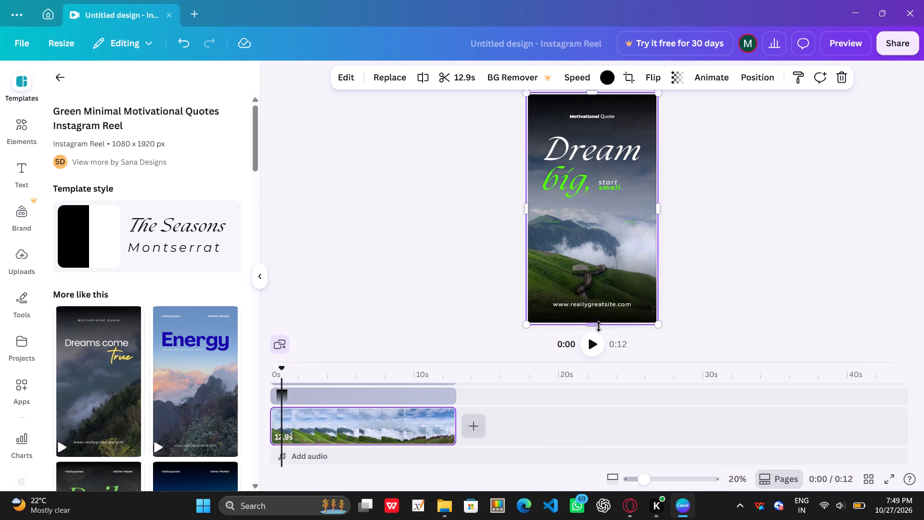
click(622, 303)
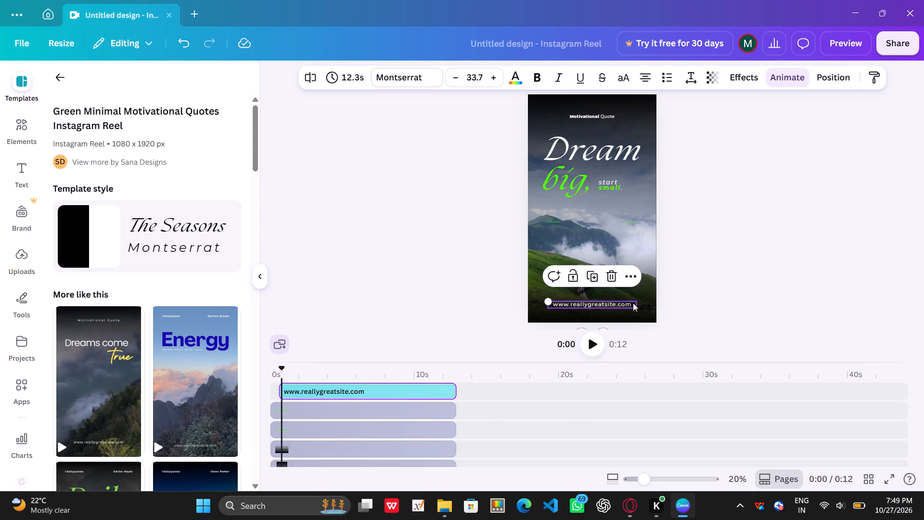
click(633, 303)
click(633, 303)
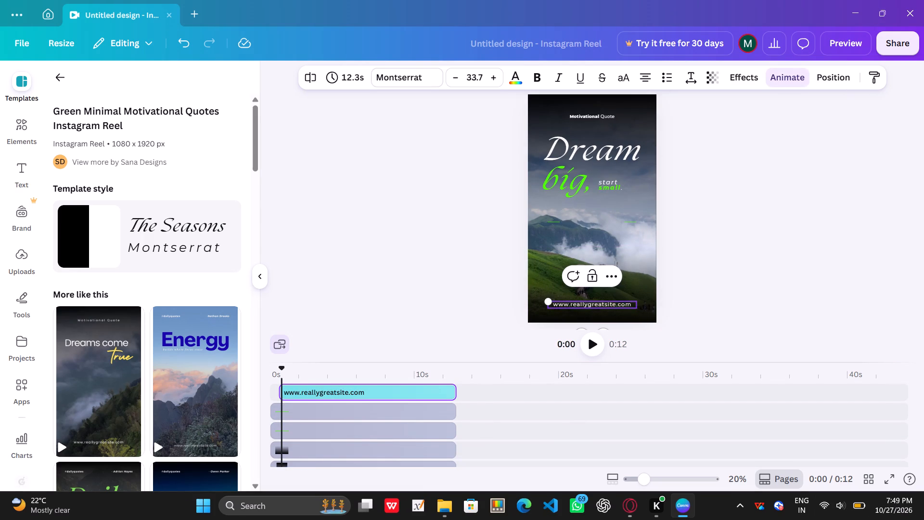
key(BackSpace)
key(BackSpace)
key(BackSpace)
key(BackSpace)
key(BackSpace)
key(BackSpace)
key(BackSpace)
key(BackSpace)
key(BackSpace)
key(BackSpace)
key(BackSpace)
key(BackSpace)
key(BackSpace)
key(BackSpace)
key(BackSpace)
key(BackSpace)
key(BackSpace)
key(BackSpace)
key(BackSpace)
key(BackSpace)
key(BackSpace)
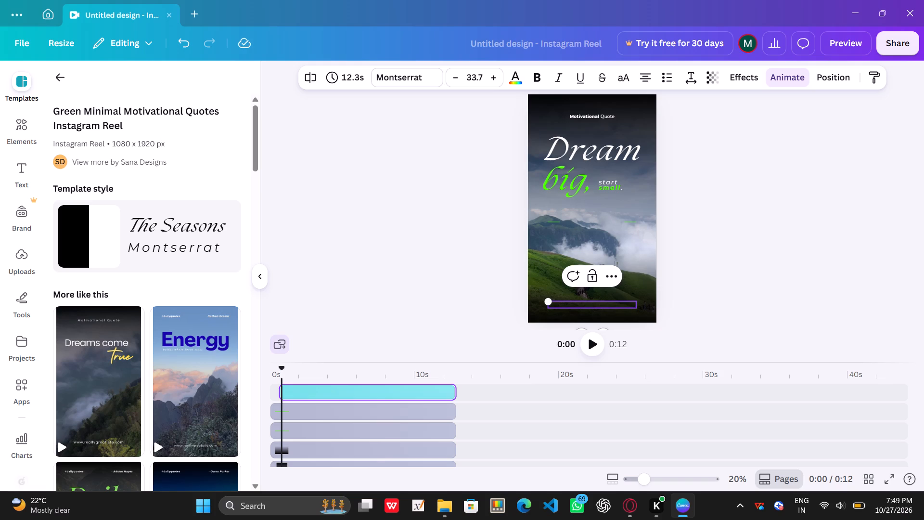
click(691, 225)
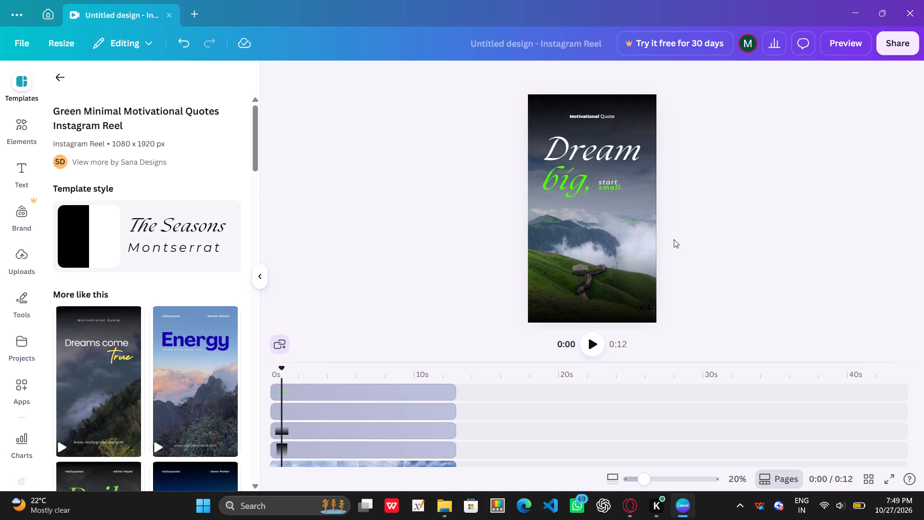
Delete the dark gradient overlay covering the lower part of the reel.
click(577, 290)
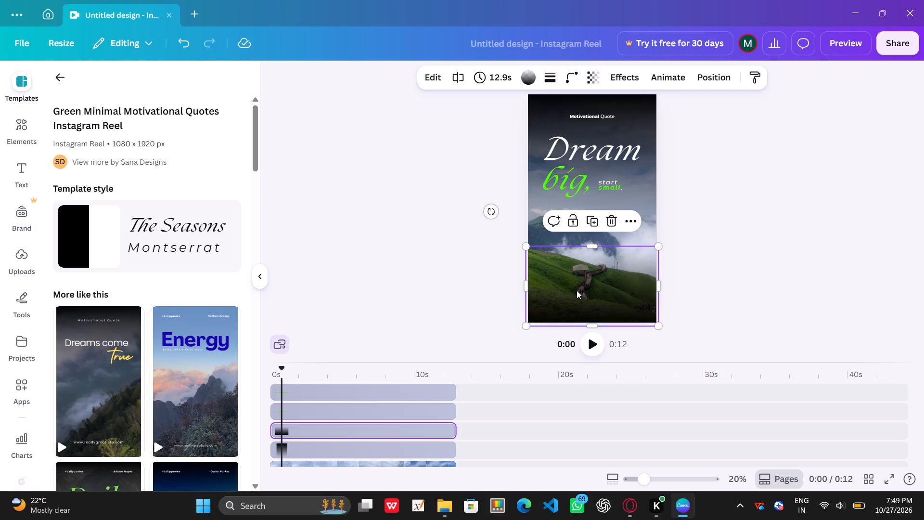
right_click(584, 273)
click(571, 271)
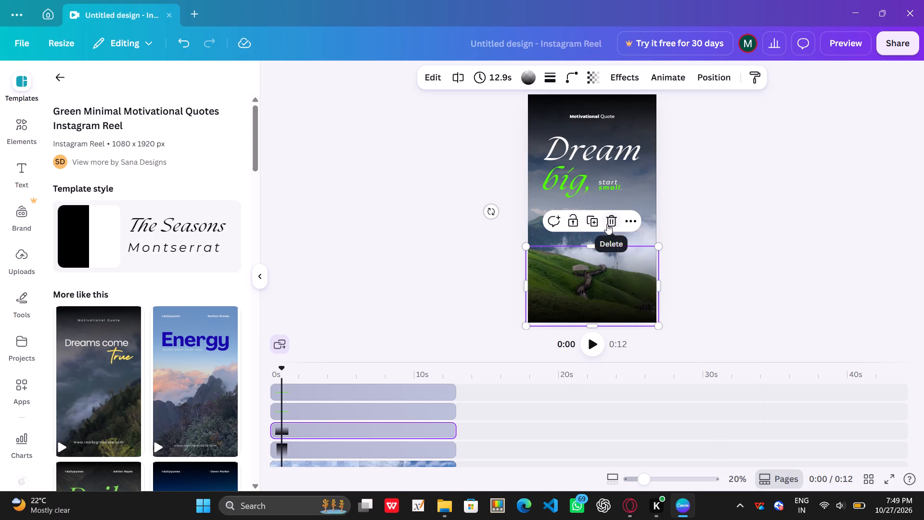
click(607, 224)
click(607, 224)
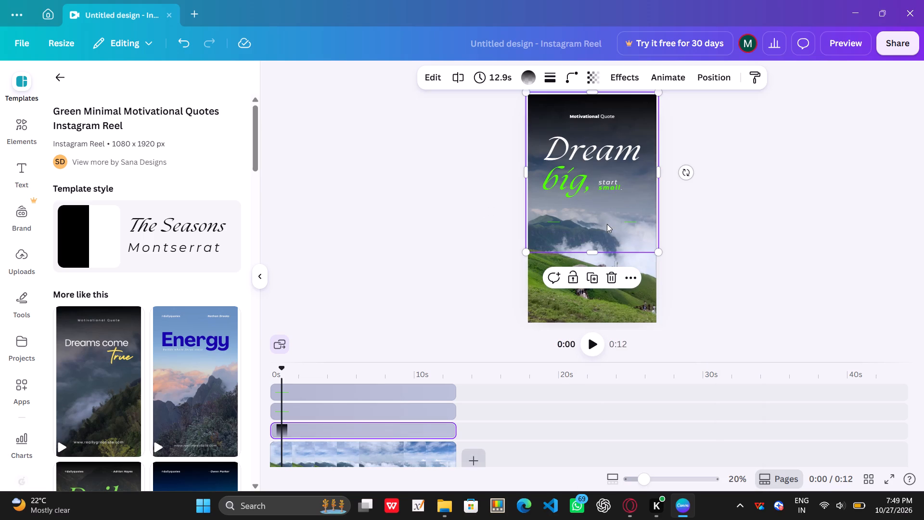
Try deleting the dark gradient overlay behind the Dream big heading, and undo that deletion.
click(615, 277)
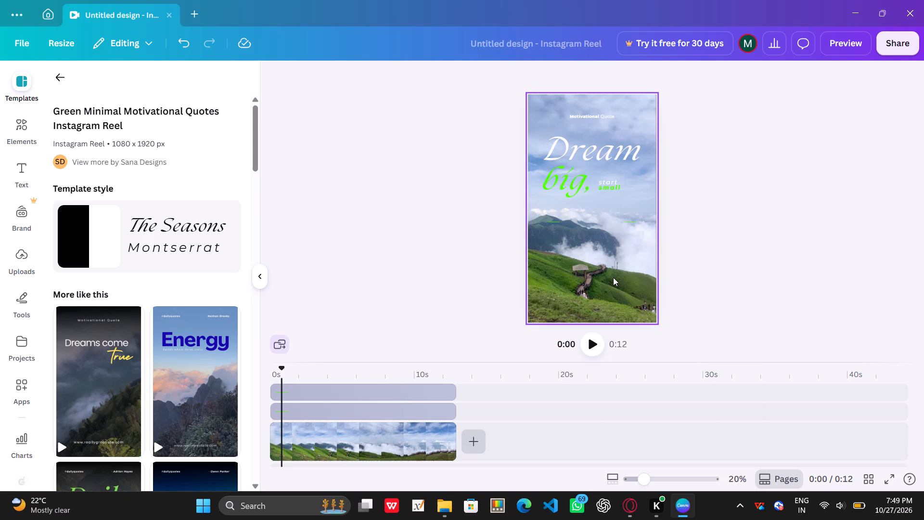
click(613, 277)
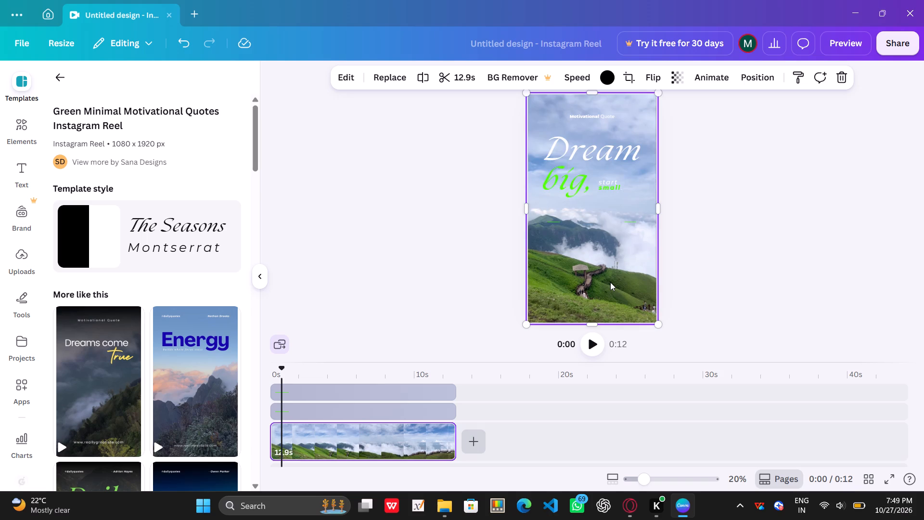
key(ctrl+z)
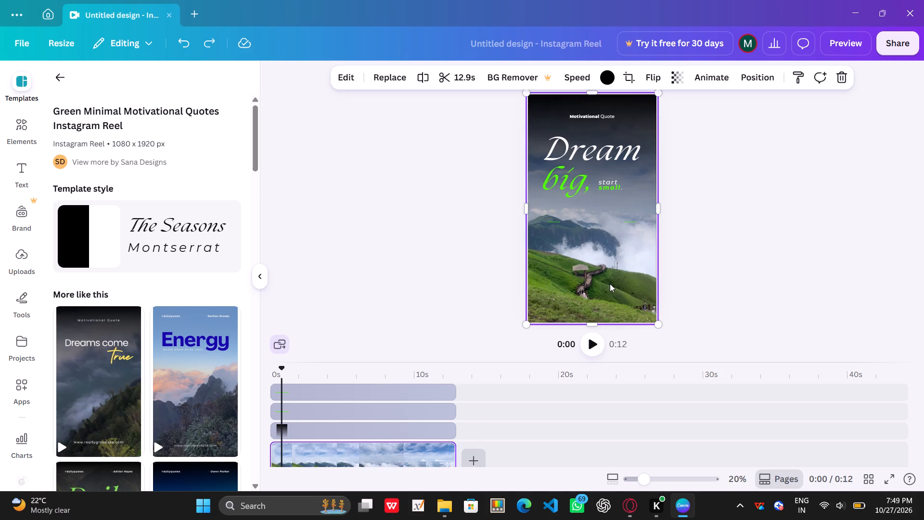
Delete the green mountain background video clip from the Dream big reel's timeline.
scroll(443, 380, down, 2)
click(428, 424)
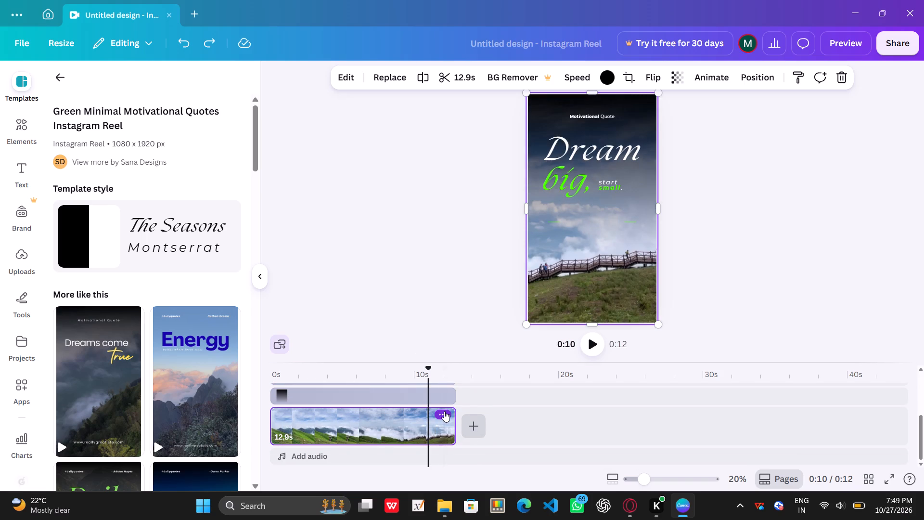
click(444, 411)
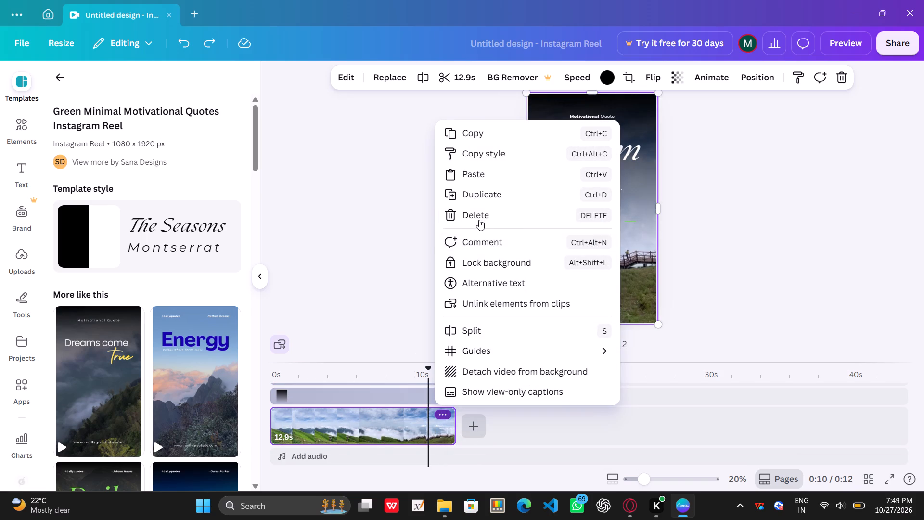
click(478, 218)
scroll(376, 427, up, 1)
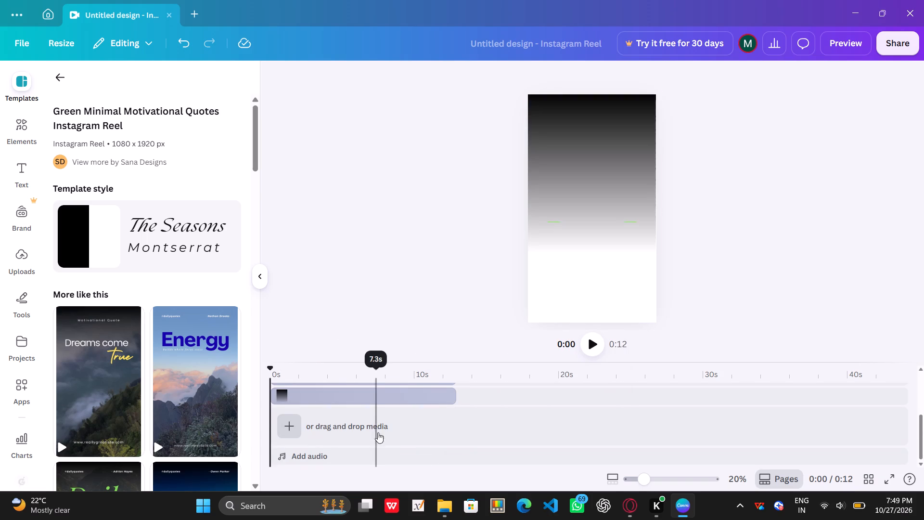
click(376, 395)
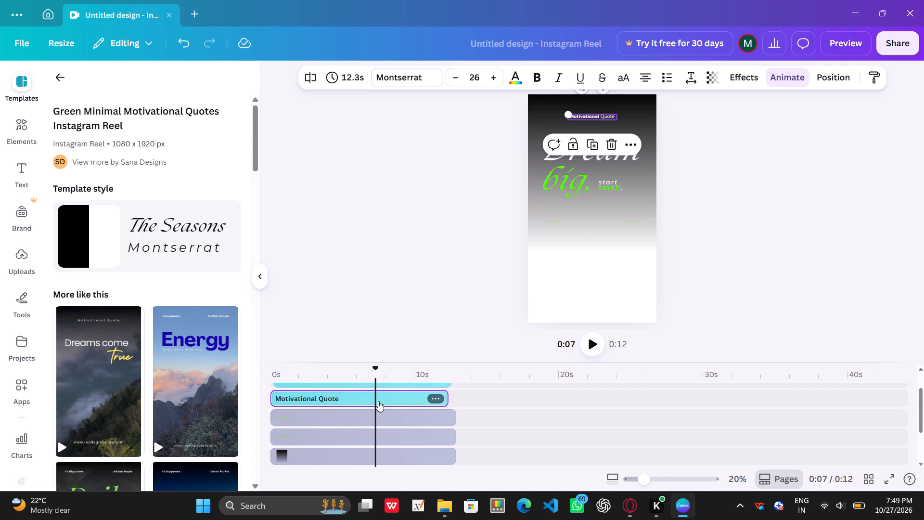
Search the Instagram Reel templates for "mountains".
click(60, 82)
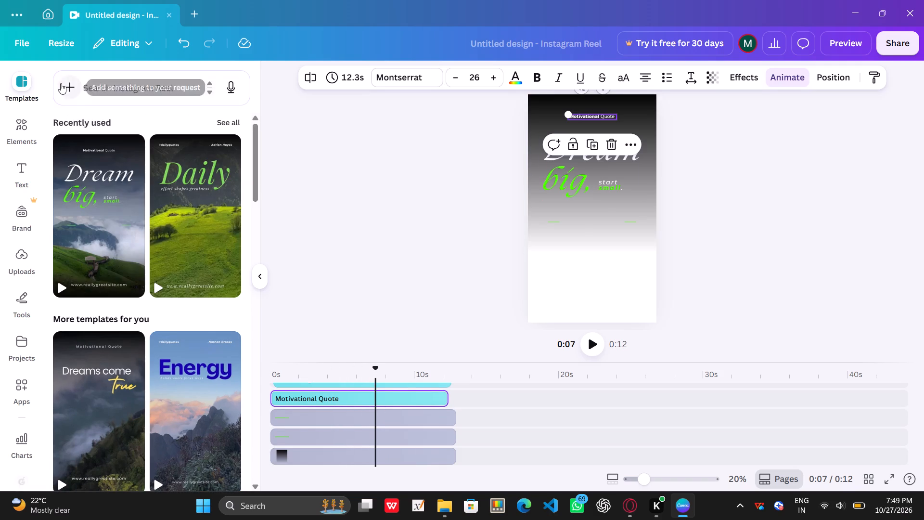
click(106, 91)
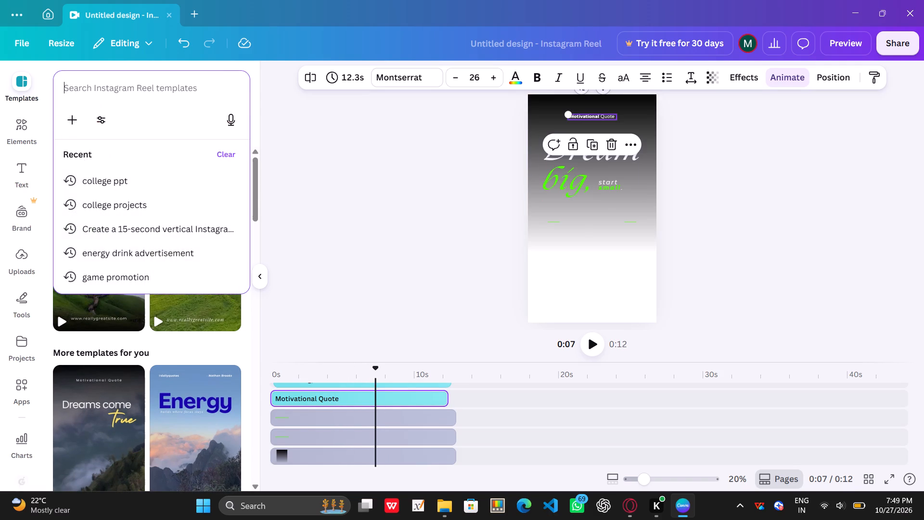
text(mo)
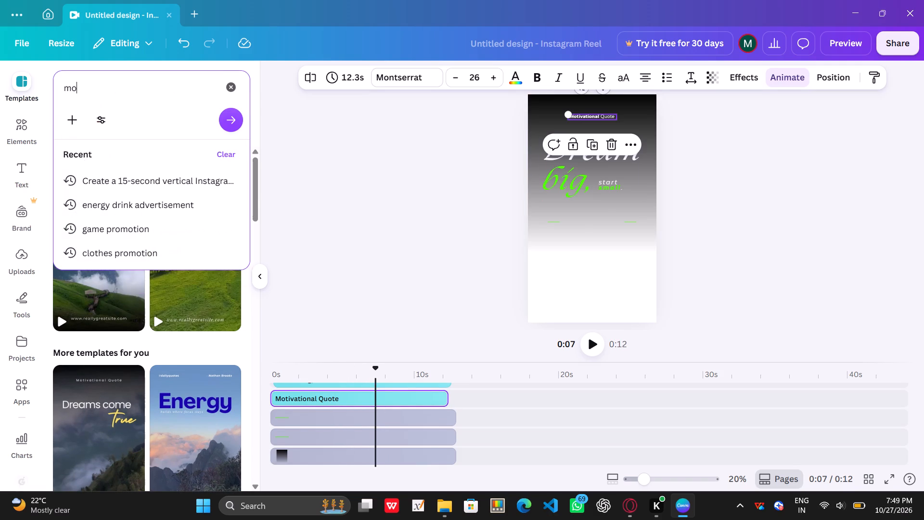
key(BackSpace)
key(BackSpace)
key(BackSpace)
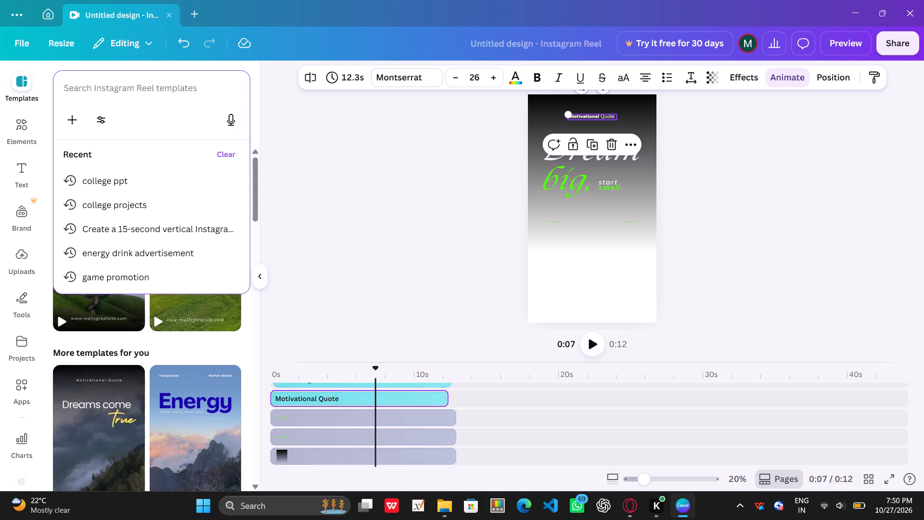
text(mountains vid)
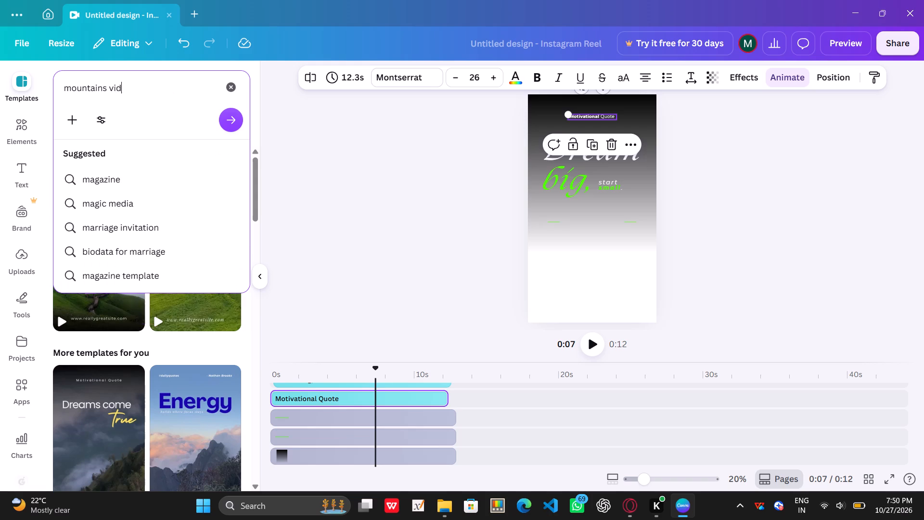
key(BackSpace)
key(BackSpace)
key(BackSpace)
key(Return)
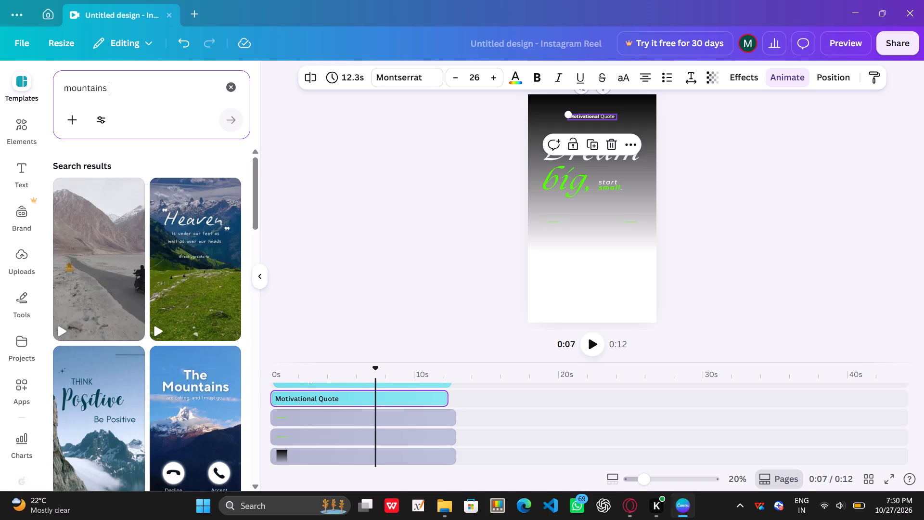
Extend the template search to "mountains hills" and look over the matching templates.
click(119, 83)
text(hills)
key(Return)
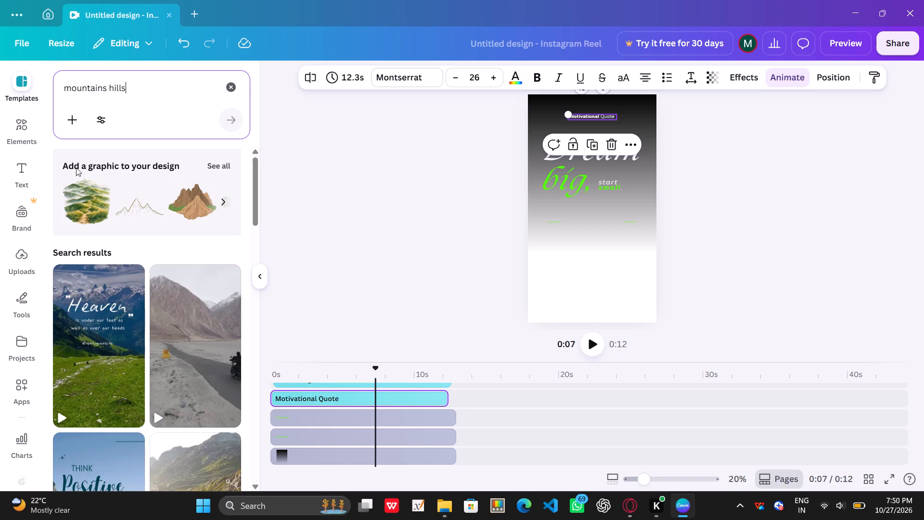
scroll(93, 221, down, 3)
Search the design elements for "mountain hills".
click(18, 124)
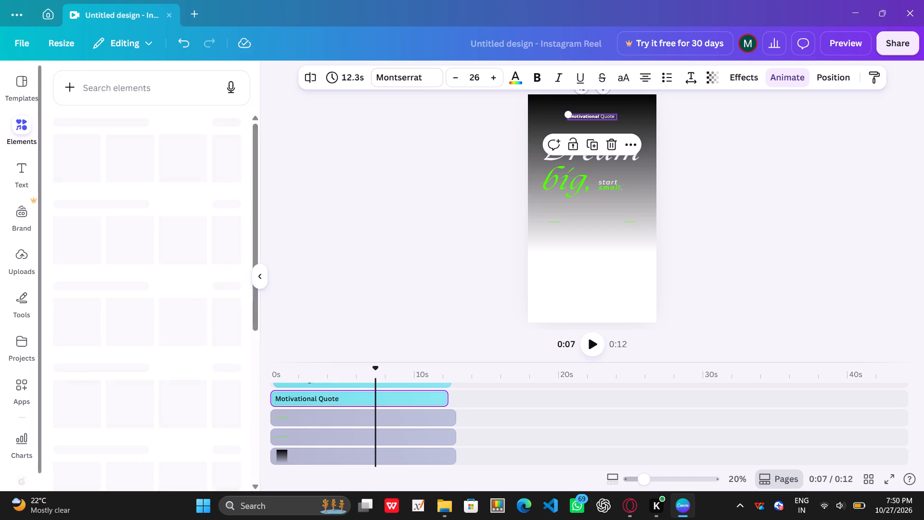
click(103, 89)
text(mountain hiil)
key(BackSpace)
key(BackSpace)
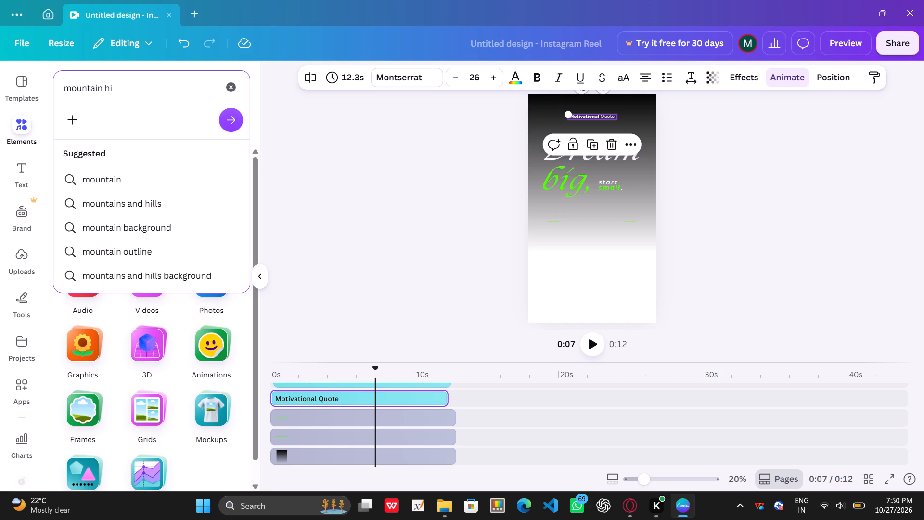
Find stock videos for "mountain hills" and add the 21.0s forest waterfall clip as the reel's background.
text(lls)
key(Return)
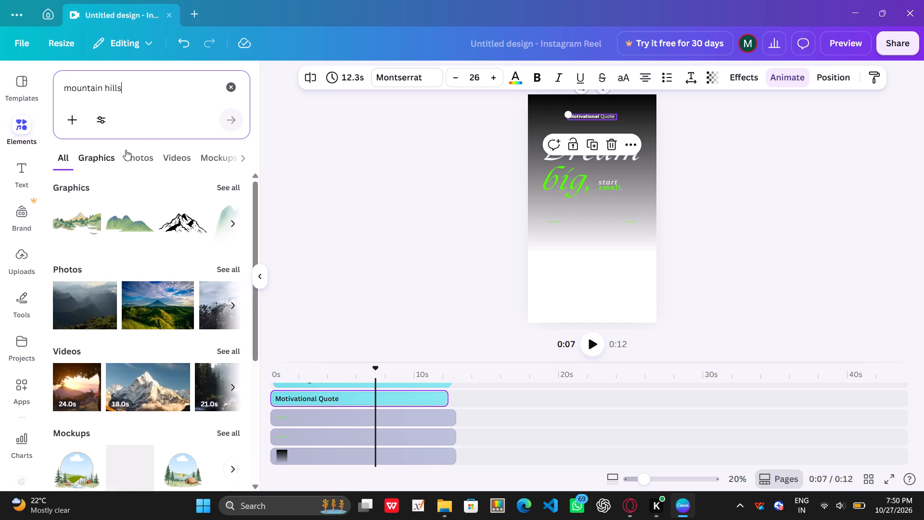
click(178, 159)
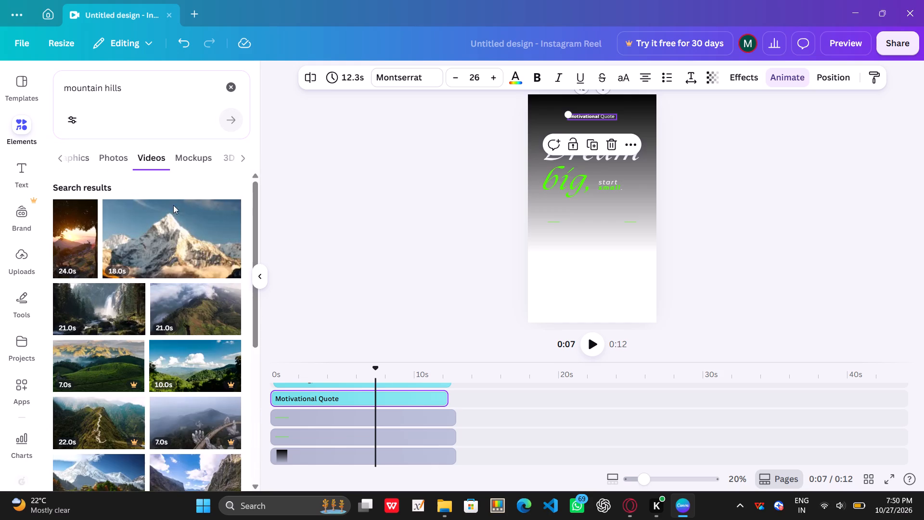
scroll(178, 234, down, 1)
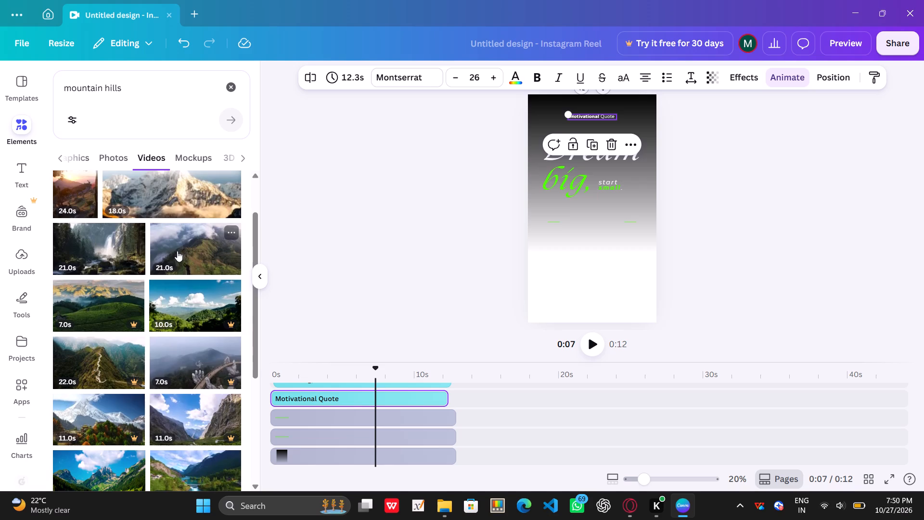
click(103, 251)
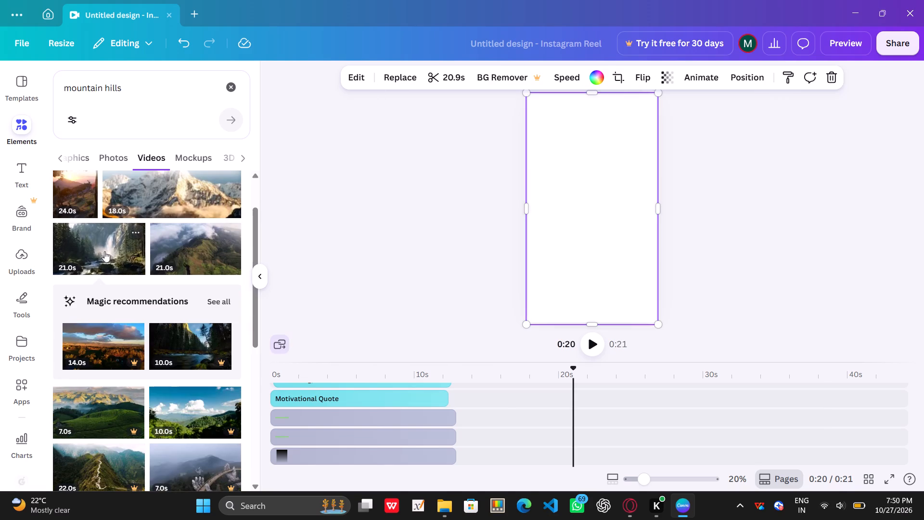
Check the waterfall clip in the timeline and play the reel in full-screen preview.
scroll(305, 287, down, 2)
scroll(424, 308, down, 3)
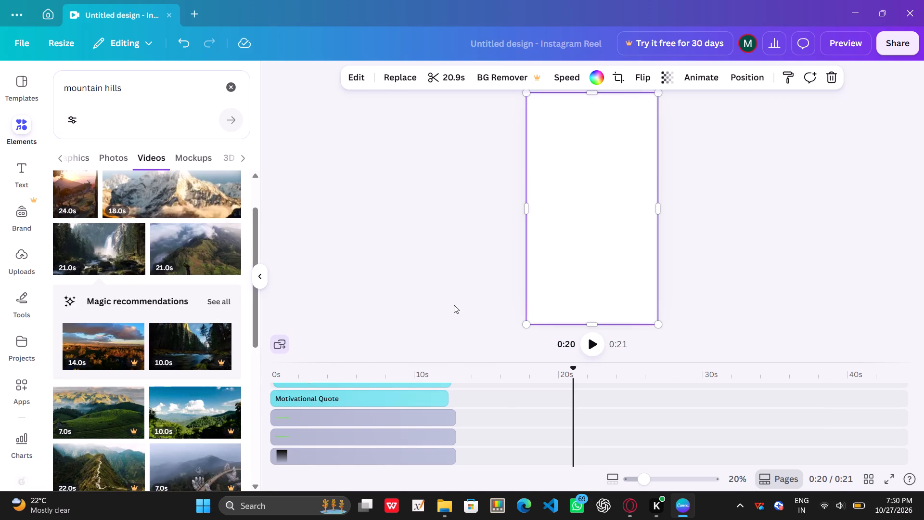
scroll(513, 361, down, 3)
scroll(560, 424, down, 3)
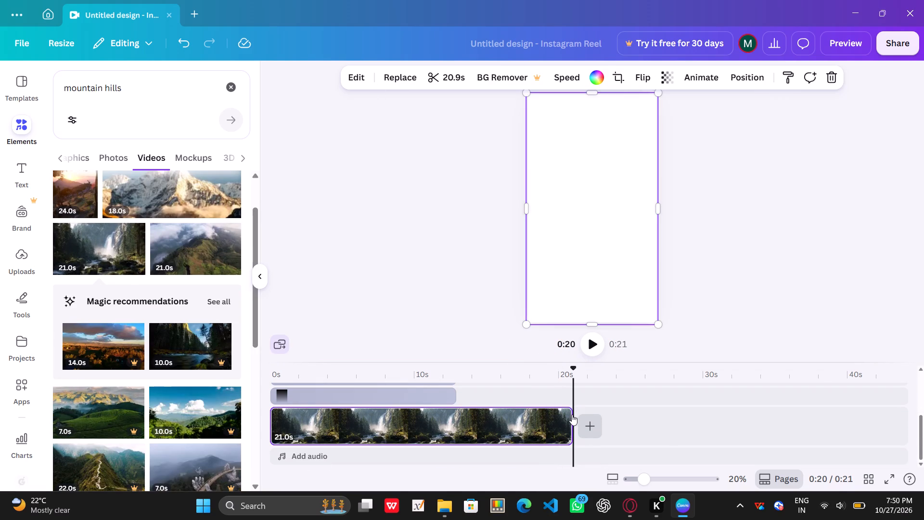
click(887, 476)
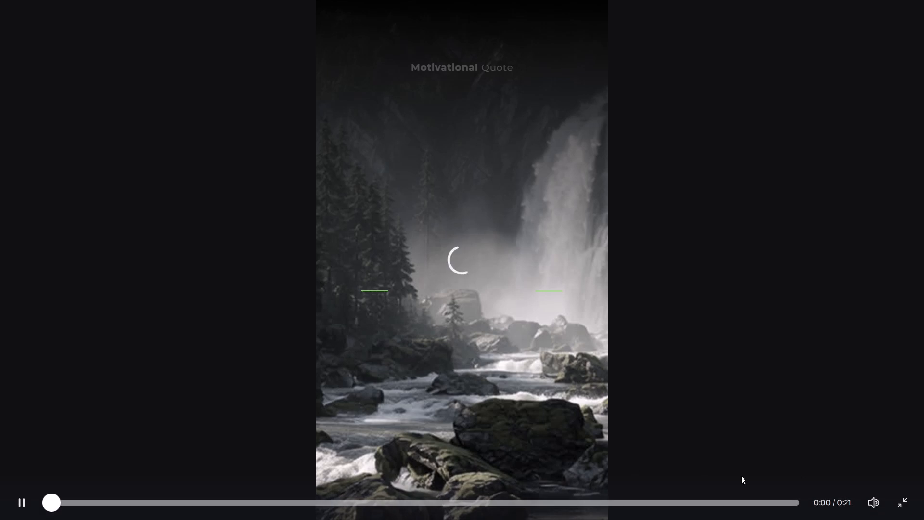
Leave the full-screen preview and play the opening of the reel with the waterfall background from near the timeline's start.
click(900, 501)
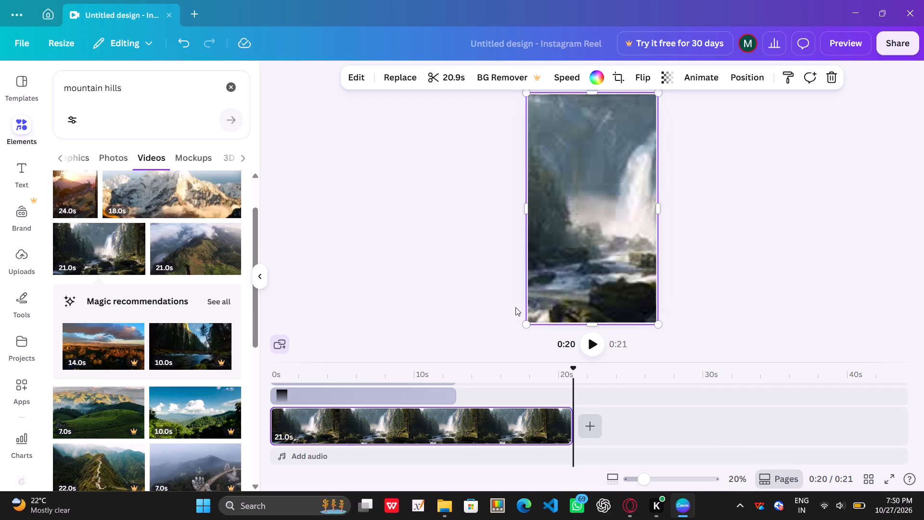
scroll(520, 312, down, 2)
drag(573, 386, 523, 390)
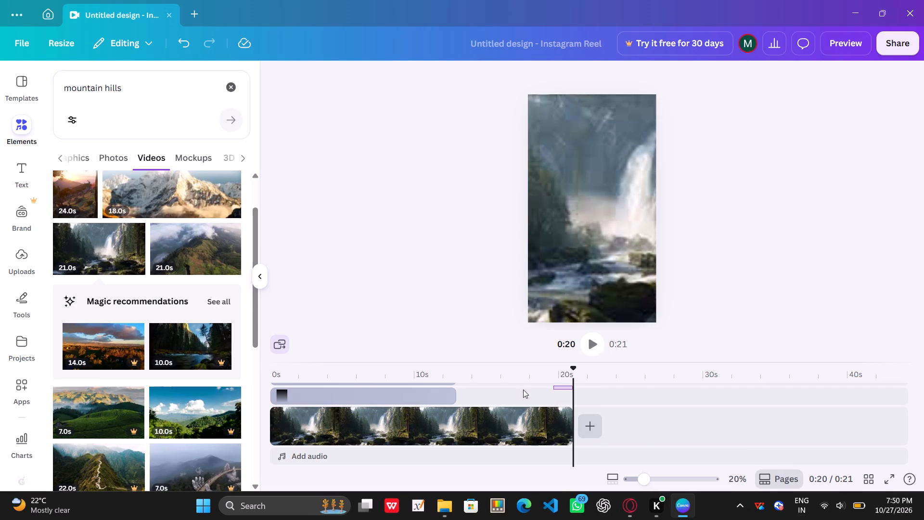
drag(523, 390, 489, 391)
drag(572, 384, 510, 382)
click(491, 377)
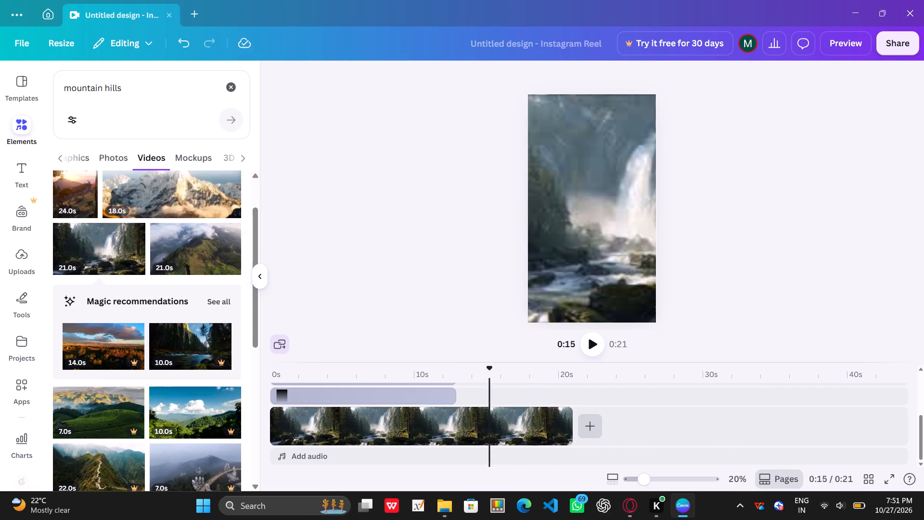
click(392, 374)
click(303, 371)
click(291, 371)
click(279, 371)
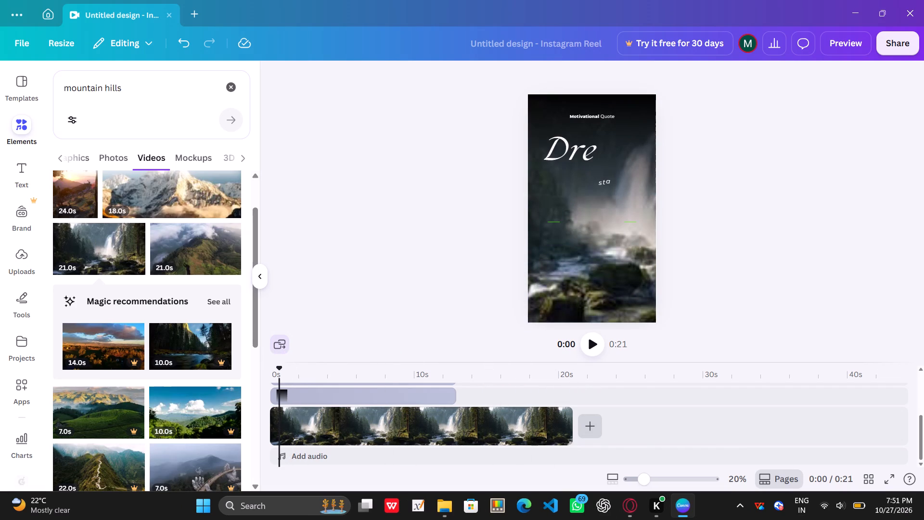
click(585, 347)
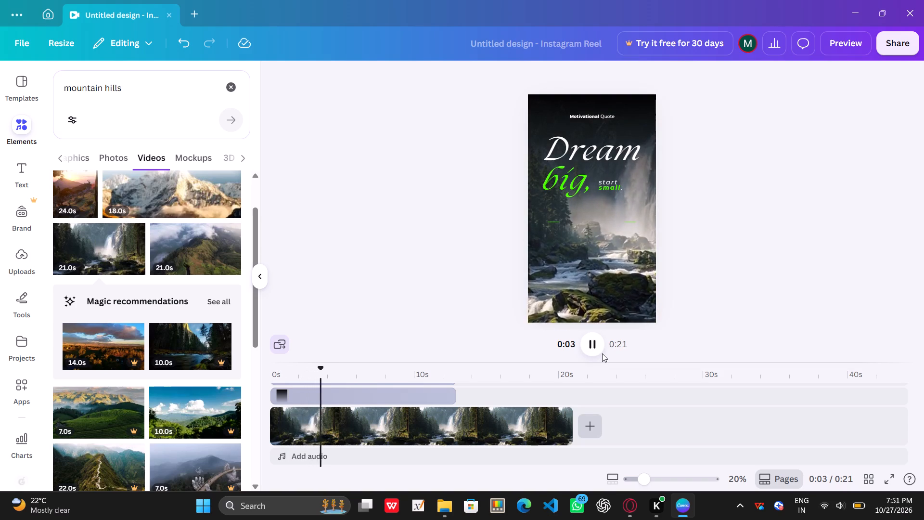
click(590, 348)
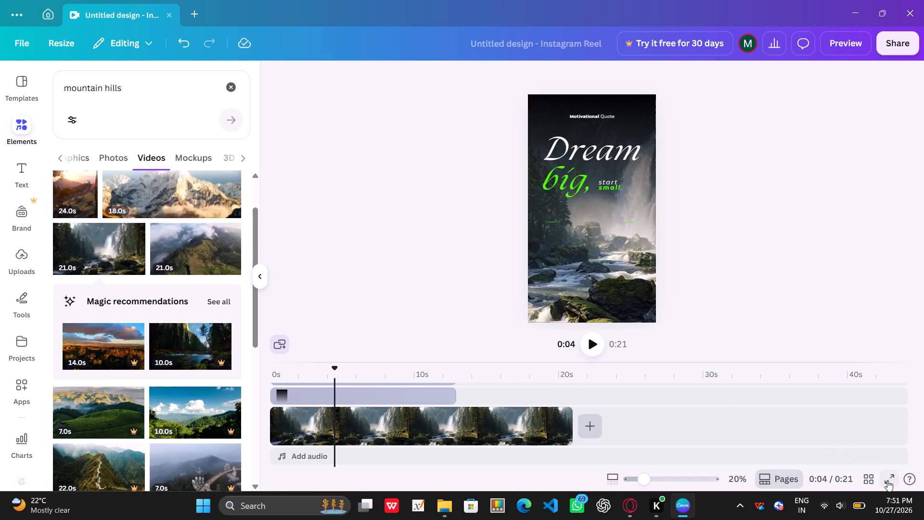
Preview the reel with the waterfall background in full screen and return to the editor.
click(887, 481)
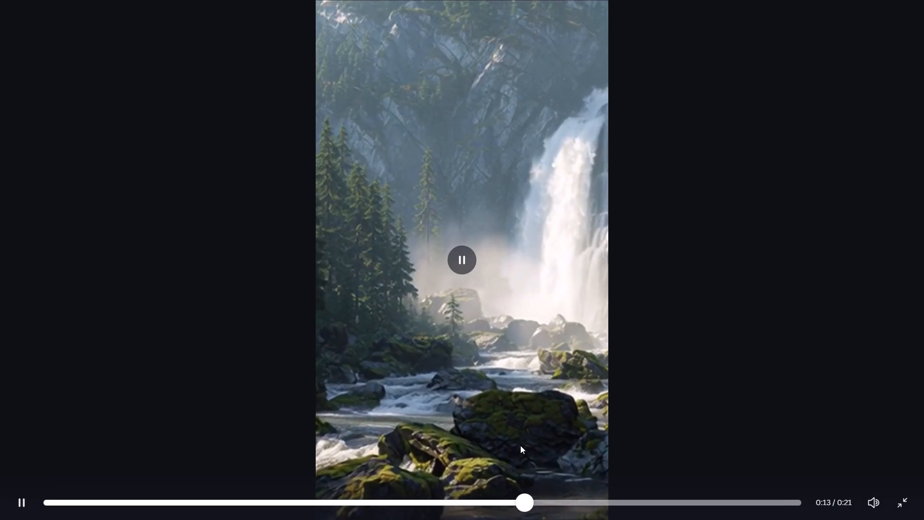
click(897, 500)
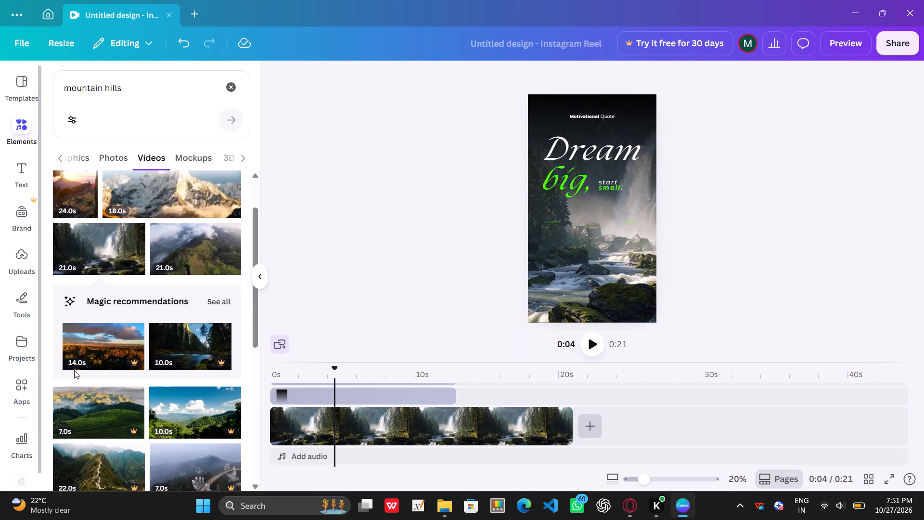
Replace the 21-second waterfall background clip with the 1:00 mountain lake and river video from the search results.
scroll(97, 377, down, 3)
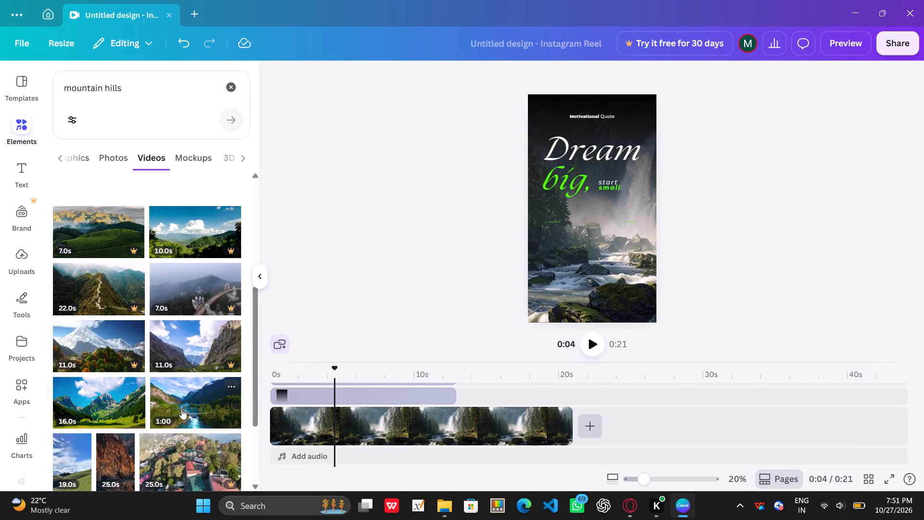
click(429, 437)
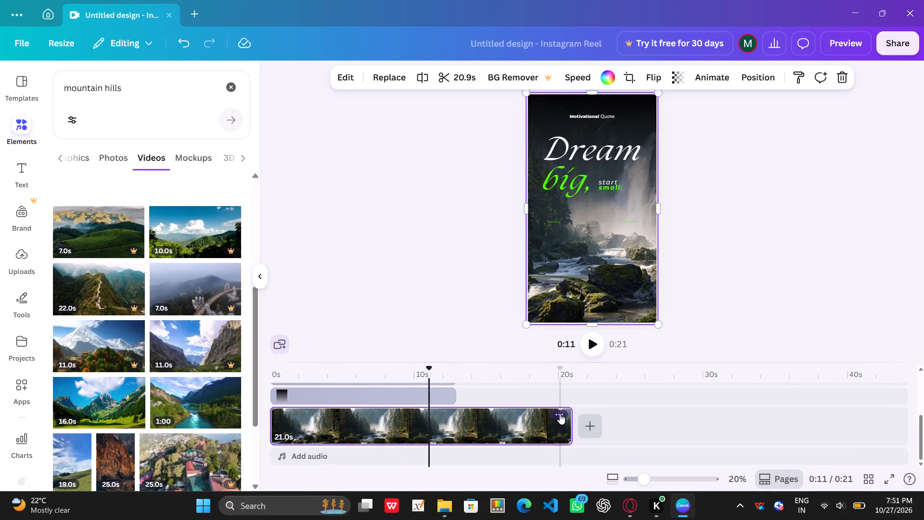
click(560, 414)
click(583, 219)
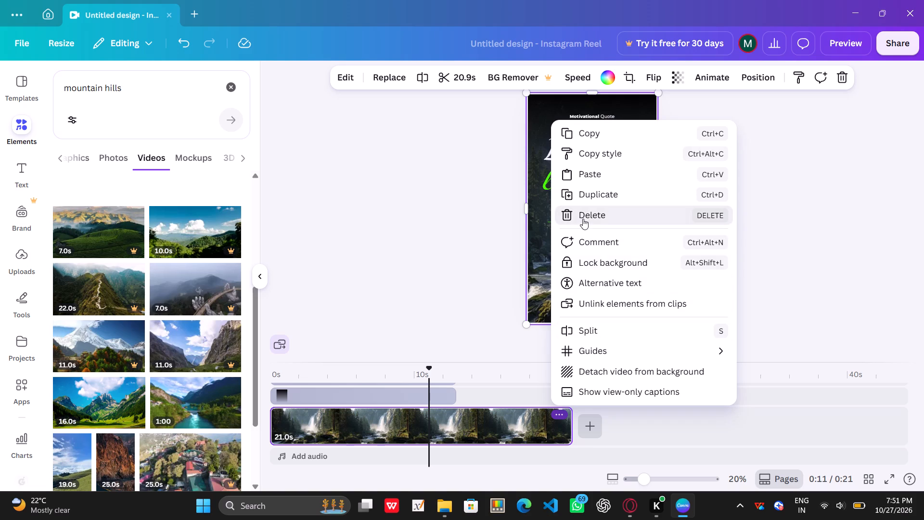
click(186, 409)
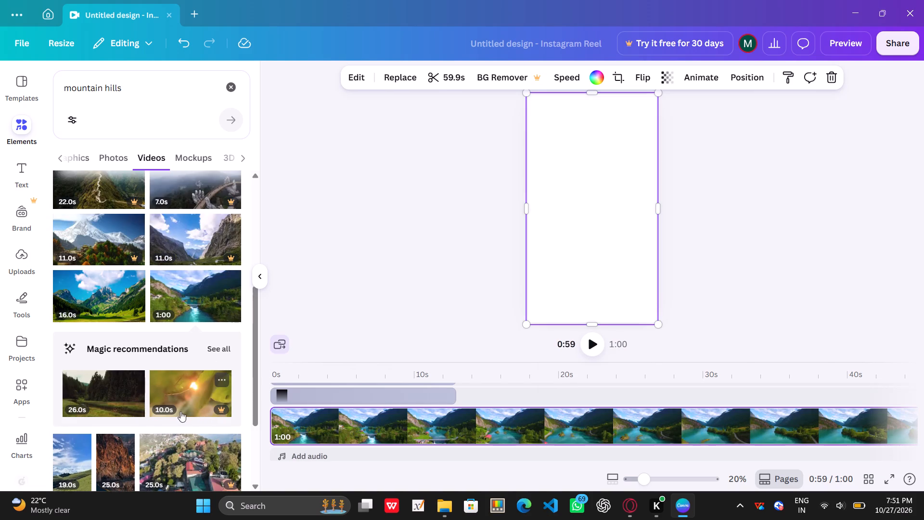
Browse further mountain hills videos and the mountains hills reel templates for alternative backgrounds.
scroll(180, 412, down, 5)
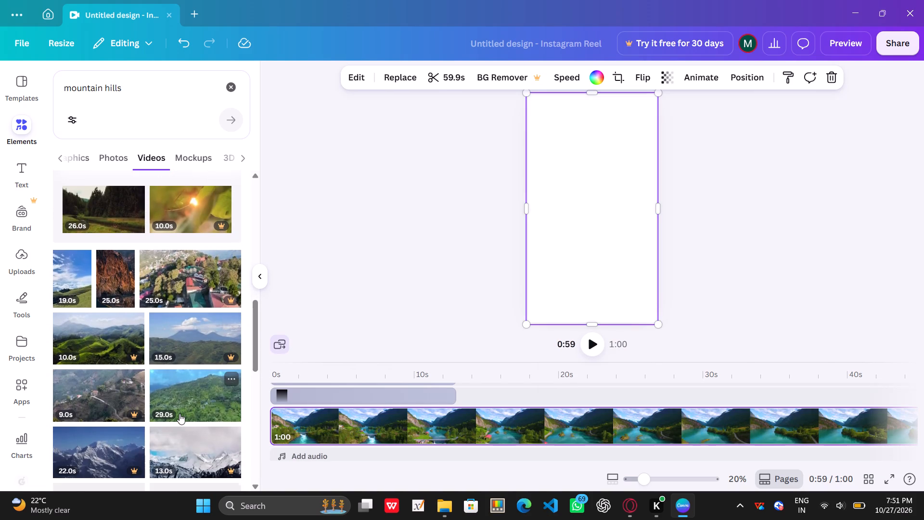
scroll(172, 451, up, 2)
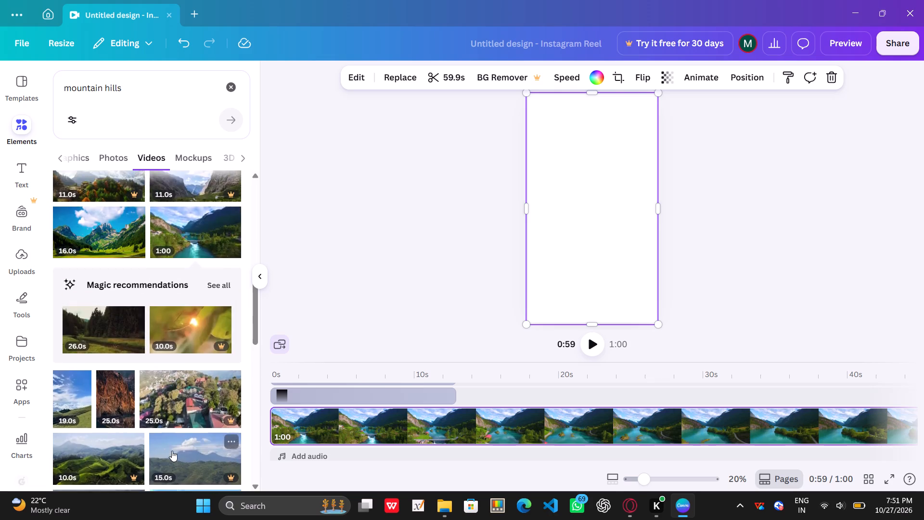
scroll(172, 451, up, 11)
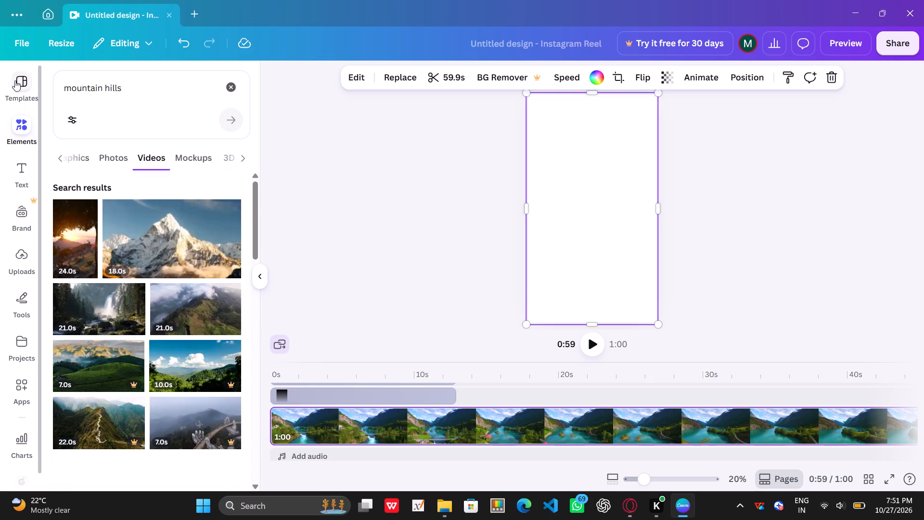
click(15, 77)
scroll(120, 261, down, 1)
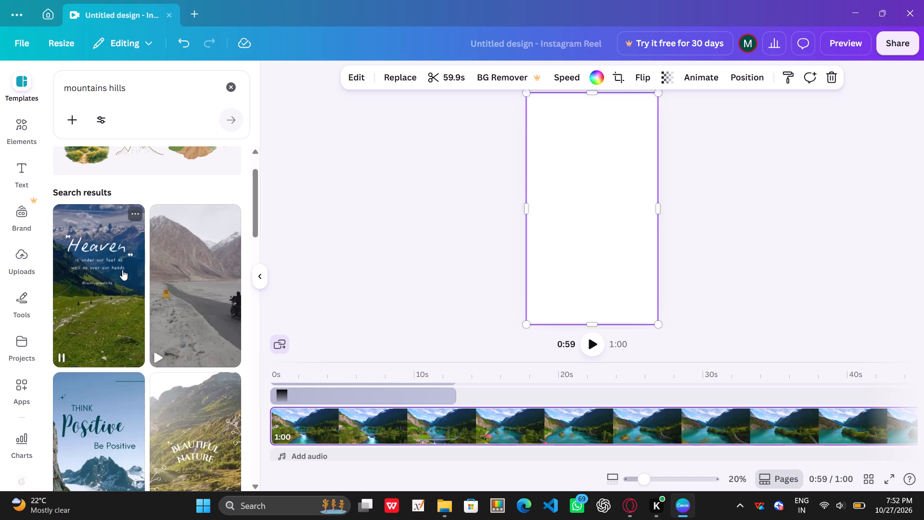
Preview the reel with the mountain lake background in full screen and return to the editor.
scroll(296, 407, up, 5)
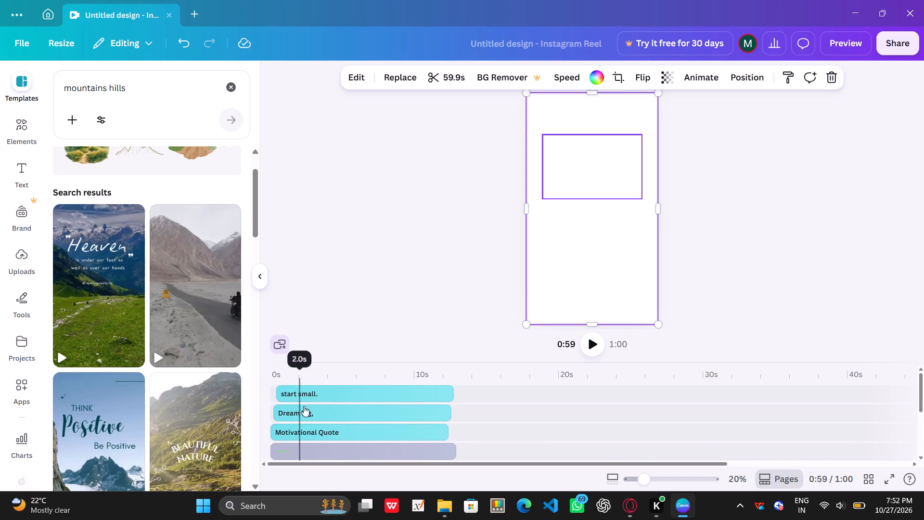
click(888, 482)
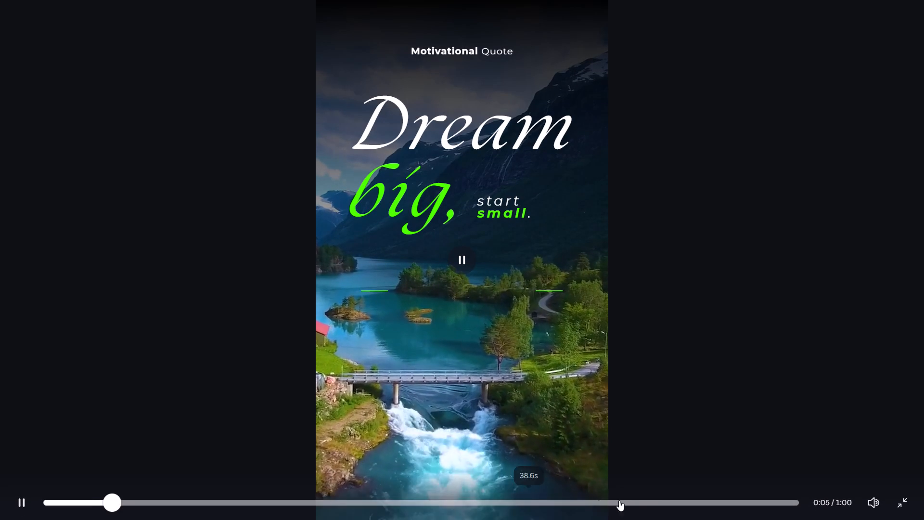
click(901, 503)
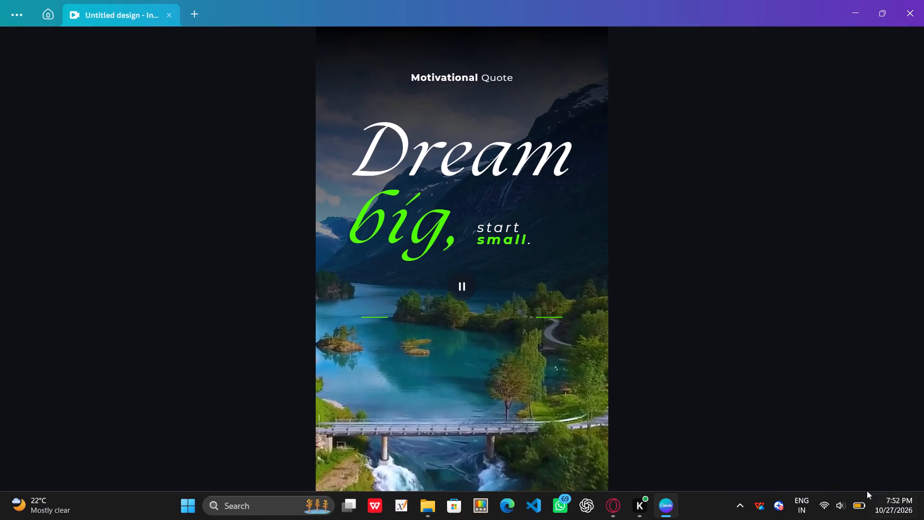
Shrink the mountain lake video from its upper-left corner so it covers only the lower-right part of the page.
scroll(508, 399, up, 2)
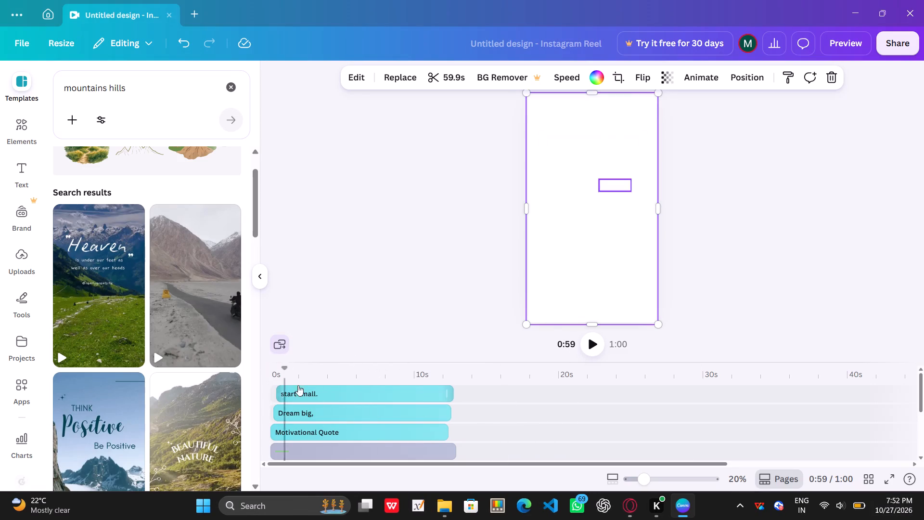
scroll(542, 305, down, 3)
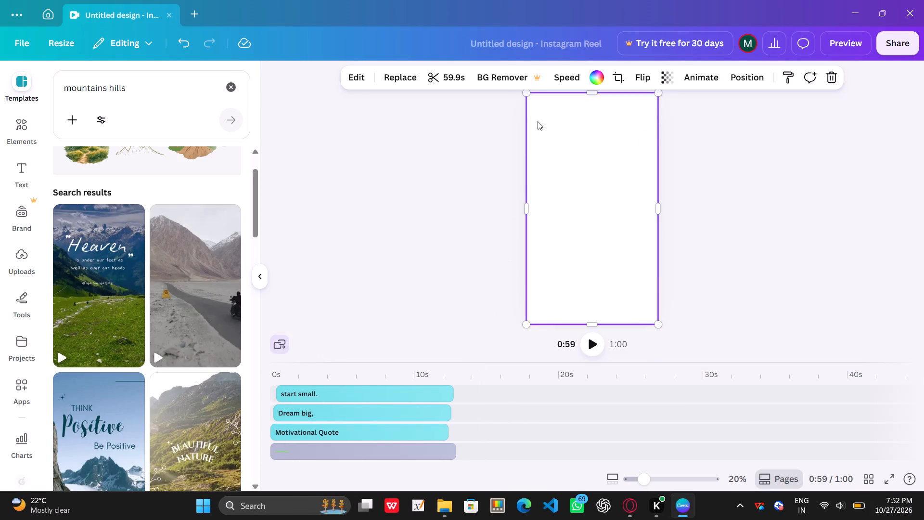
drag(528, 96, 559, 137)
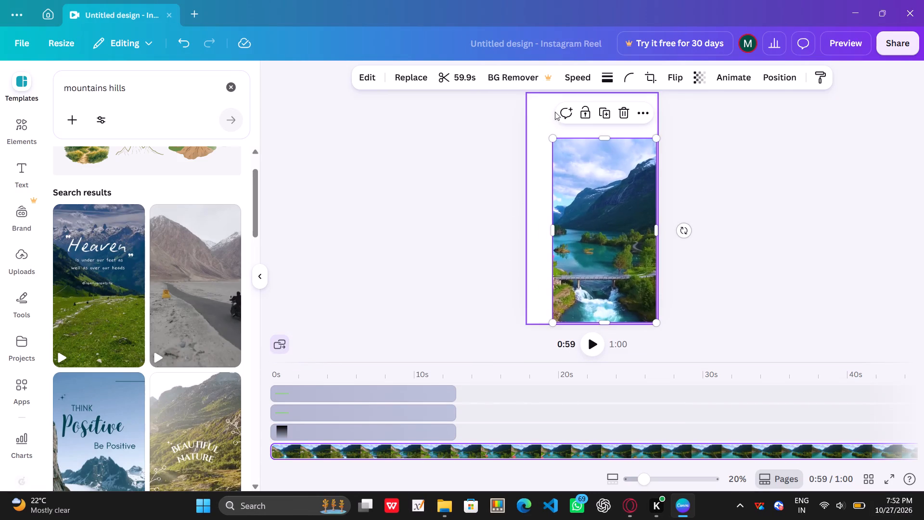
Delete the mountain lake video from the page.
right_drag(553, 106, 582, 142)
drag(547, 116, 630, 268)
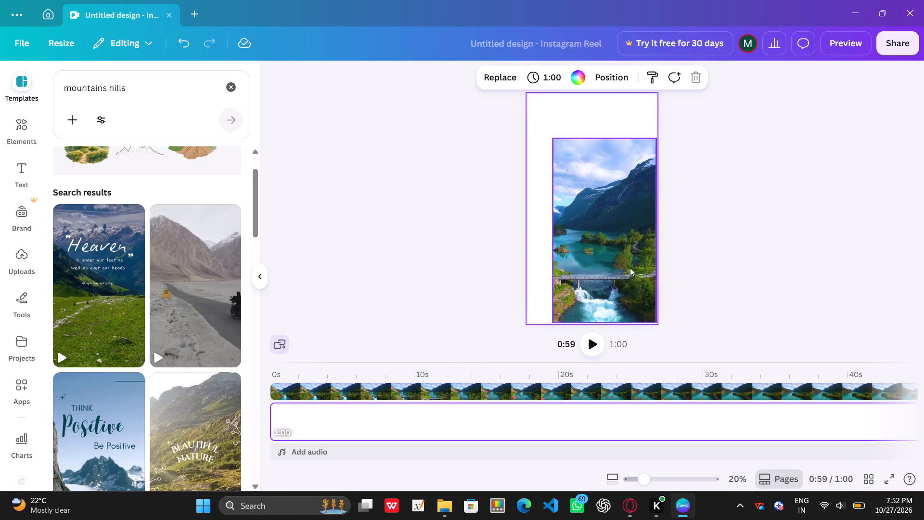
drag(630, 268, 625, 254)
drag(526, 105, 698, 329)
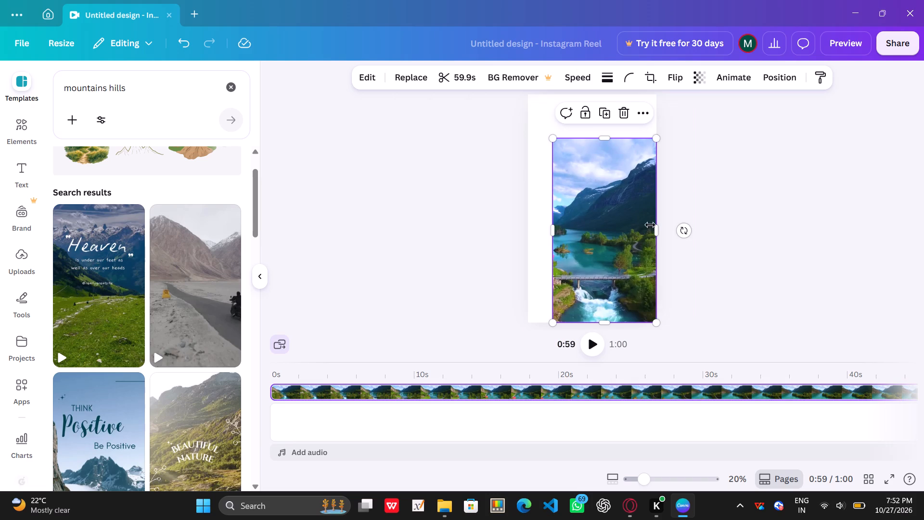
click(619, 112)
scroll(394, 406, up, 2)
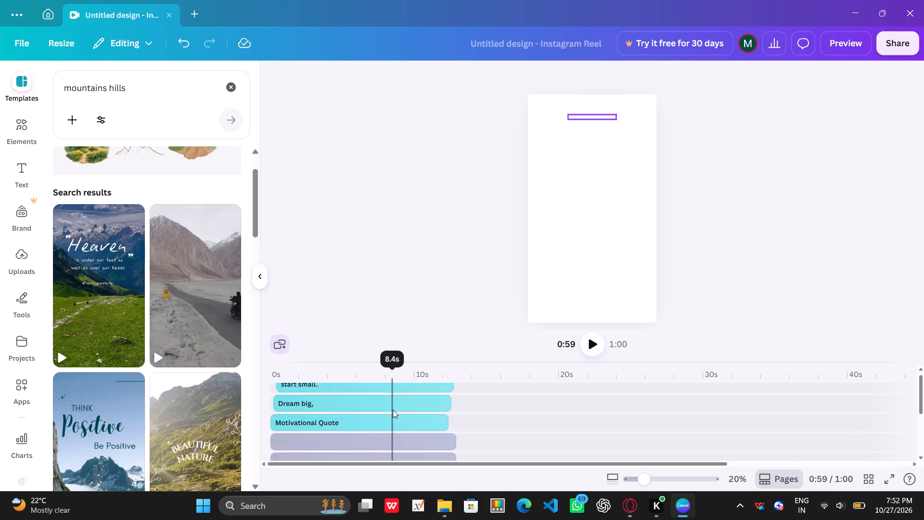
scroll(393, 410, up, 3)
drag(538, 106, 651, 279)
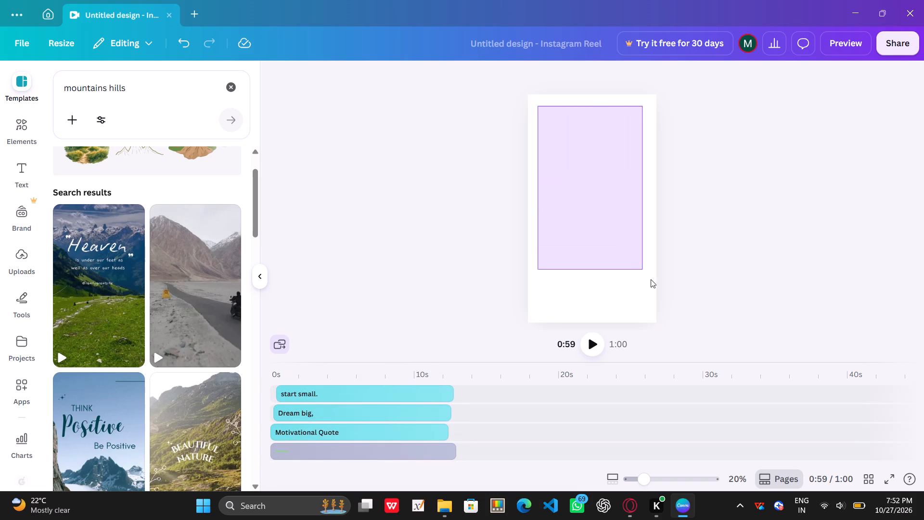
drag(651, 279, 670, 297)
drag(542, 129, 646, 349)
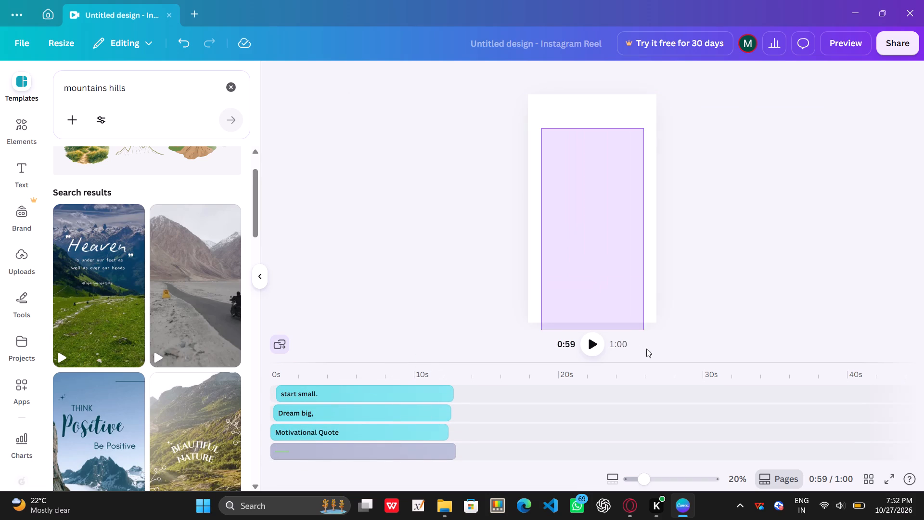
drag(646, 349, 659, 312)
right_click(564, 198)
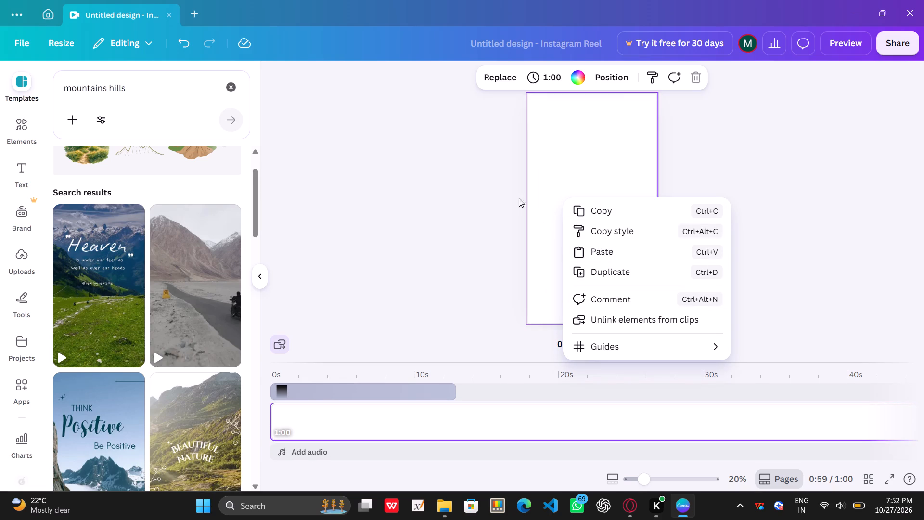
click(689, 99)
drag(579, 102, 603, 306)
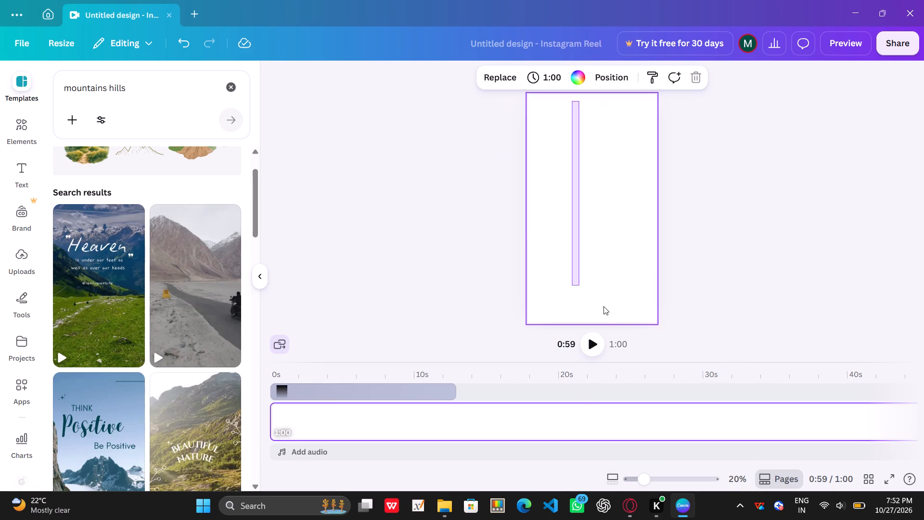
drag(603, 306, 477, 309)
Delete the black gradient overlay behind the Dream big quote text.
scroll(468, 365, up, 2)
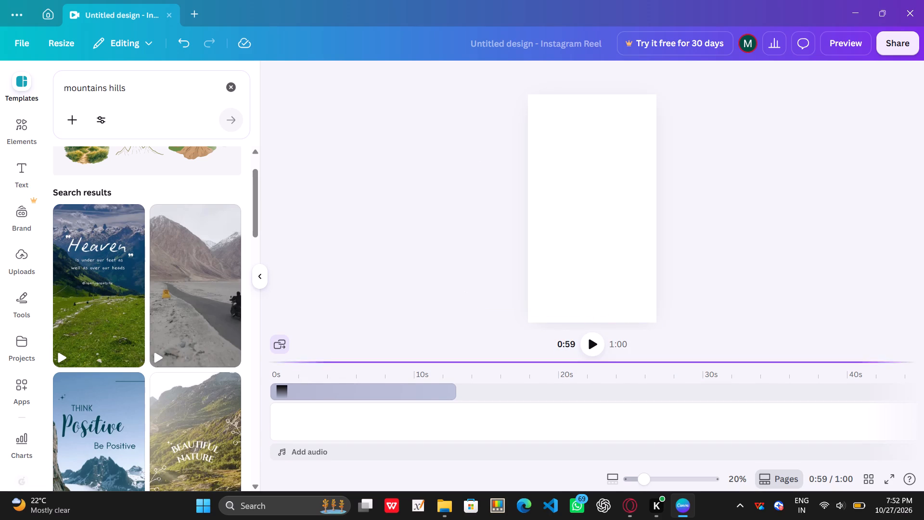
scroll(467, 365, up, 8)
click(381, 395)
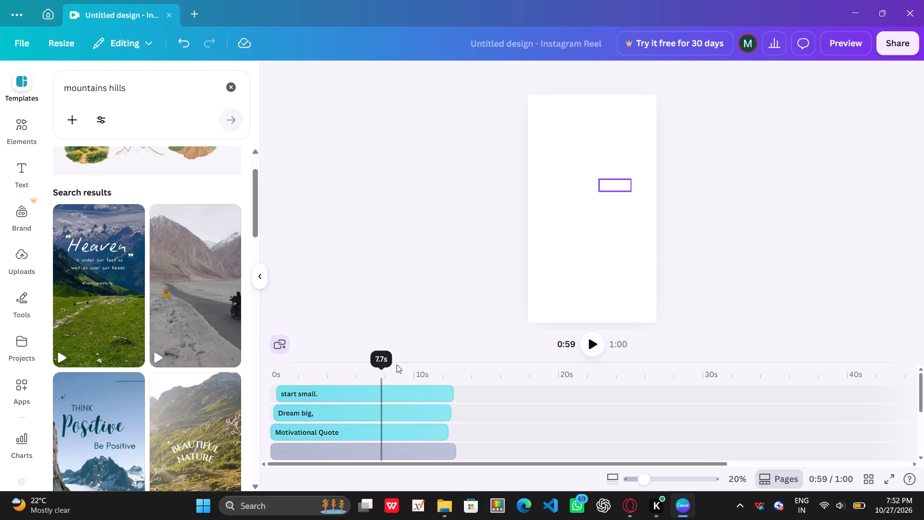
drag(544, 104, 571, 184)
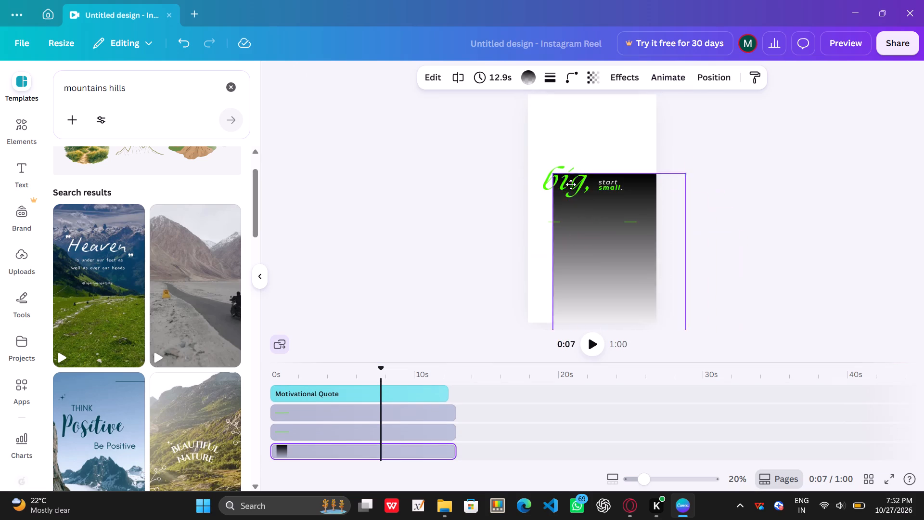
drag(571, 184, 550, 132)
drag(544, 126, 514, 108)
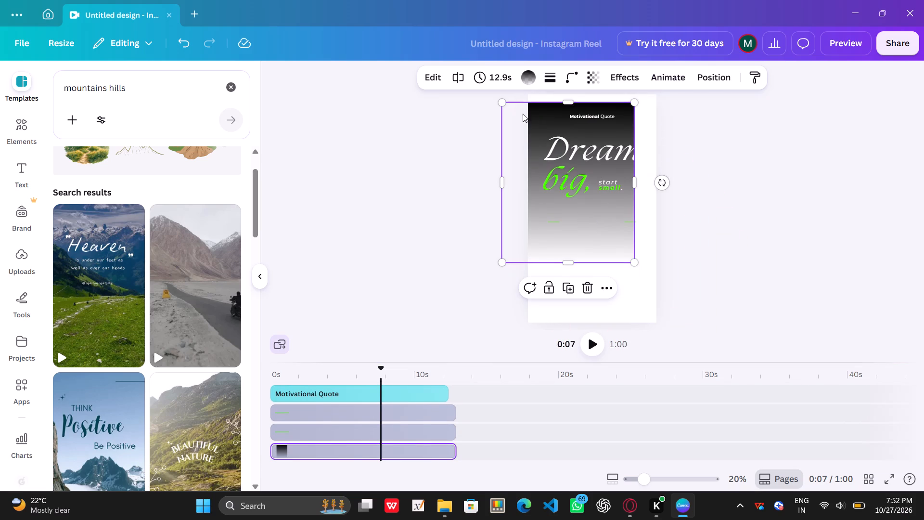
drag(541, 118, 557, 136)
click(604, 307)
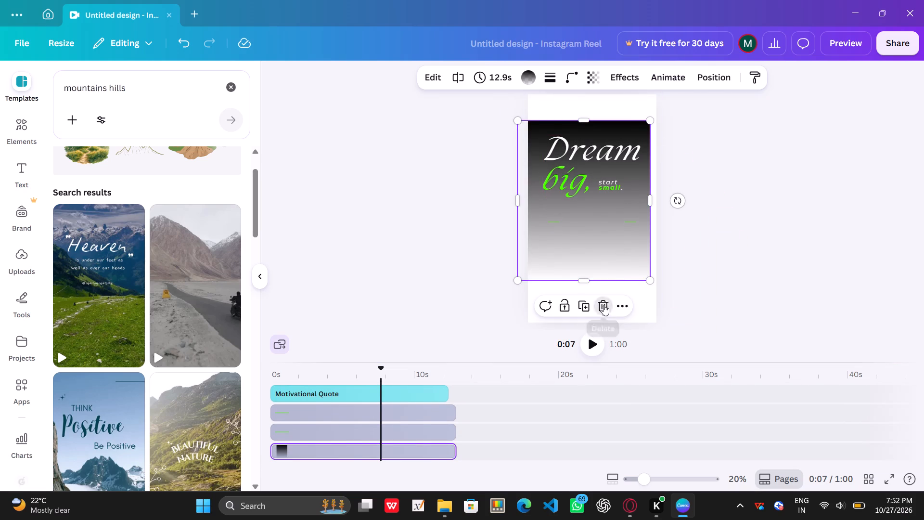
Delete the Motivational Quote, Dream big and start small texts together with the two green lines below them.
drag(544, 118, 648, 281)
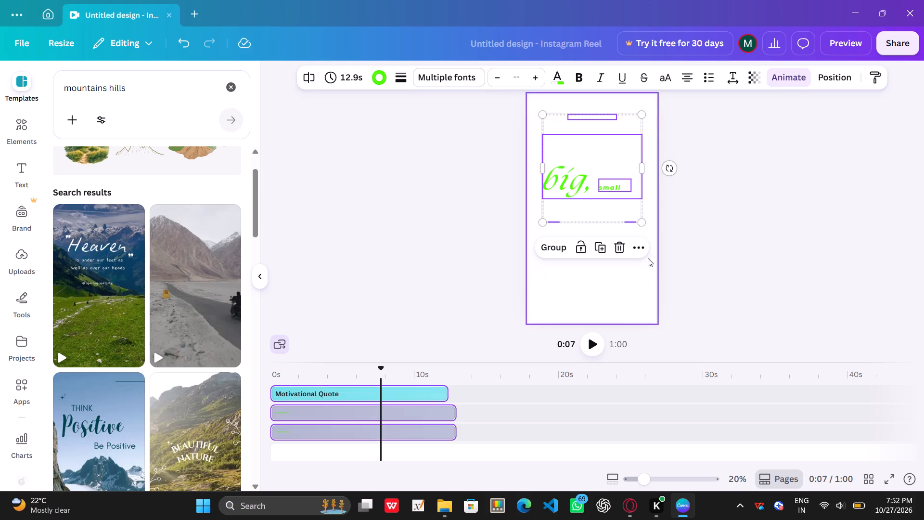
click(620, 248)
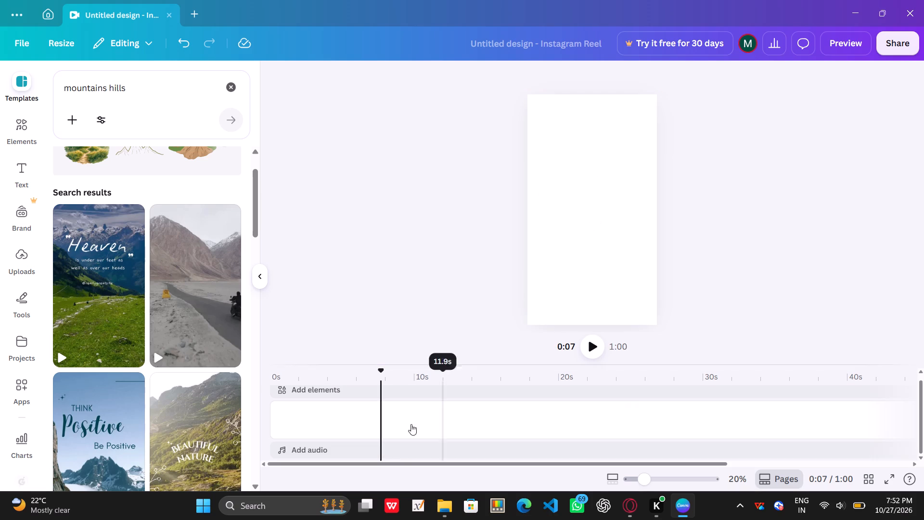
Move the playhead back to the start of the timeline at 0:00.
scroll(388, 451, up, 6)
drag(379, 406, 333, 395)
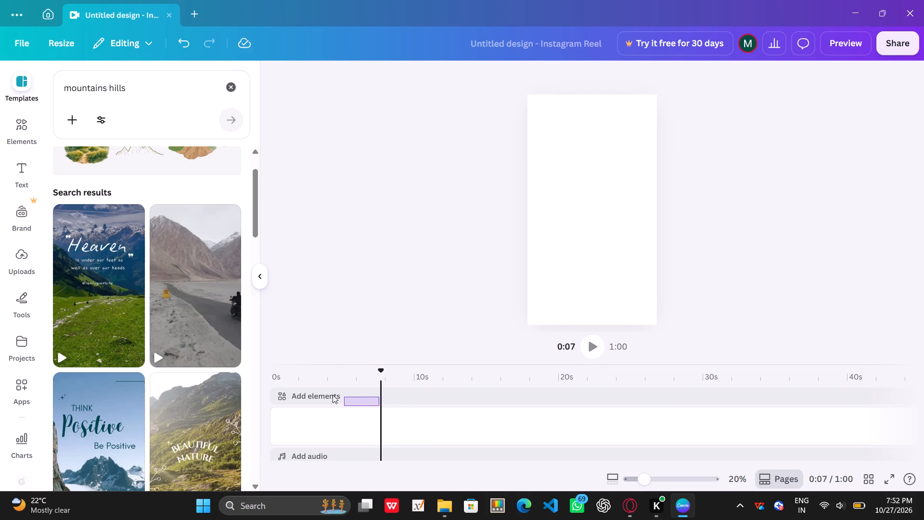
drag(333, 395, 330, 394)
drag(379, 378, 247, 361)
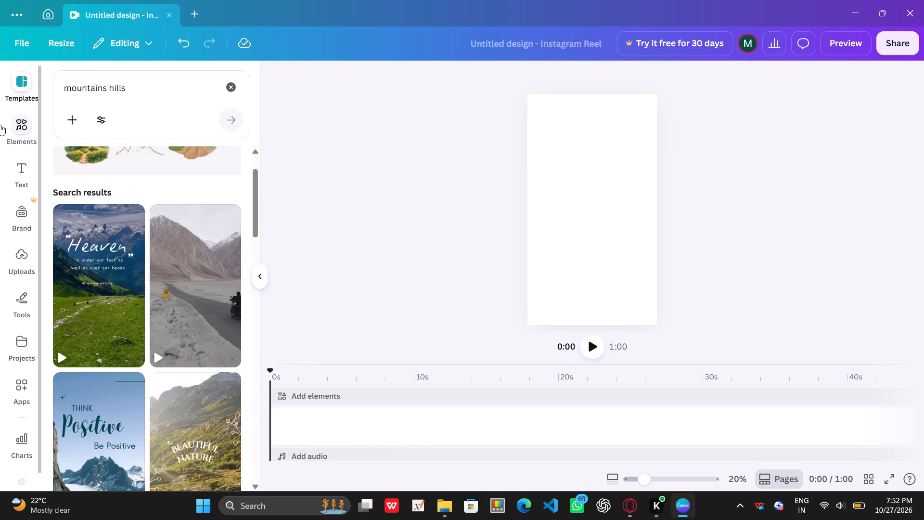
Look through the "mountain hills" video results in Elements for a background clip for the blank page.
click(21, 122)
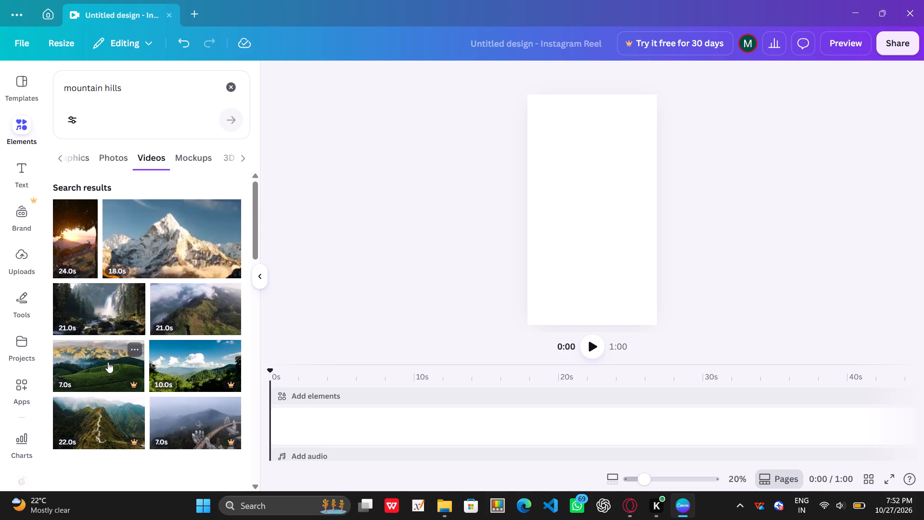
scroll(201, 259, up, 3)
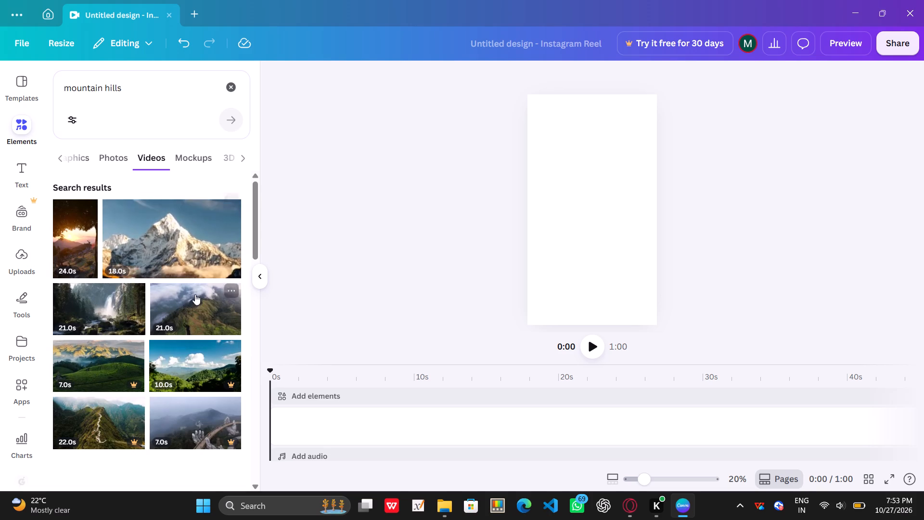
scroll(195, 295, down, 6)
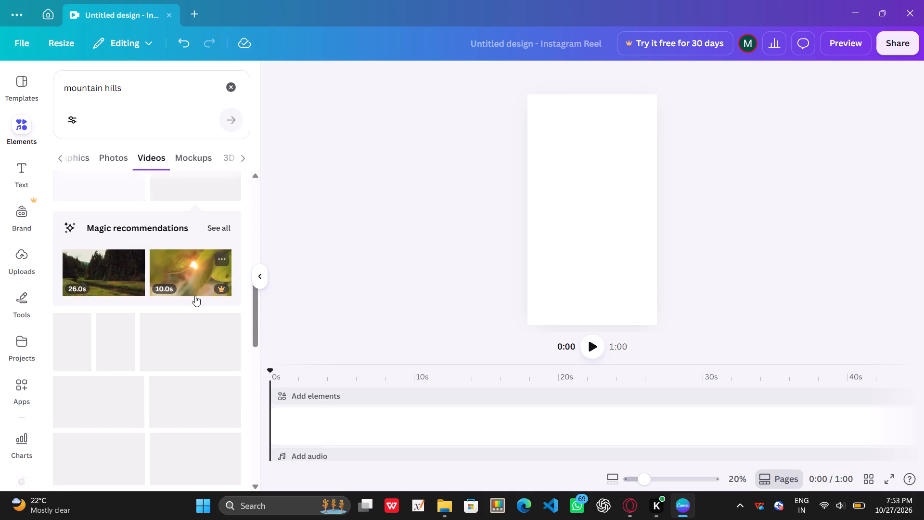
scroll(195, 296, down, 4)
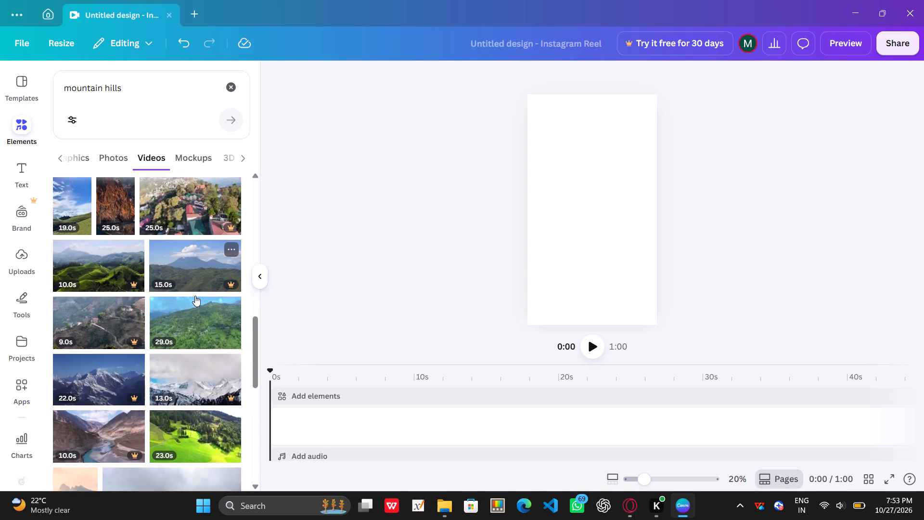
scroll(195, 296, down, 1)
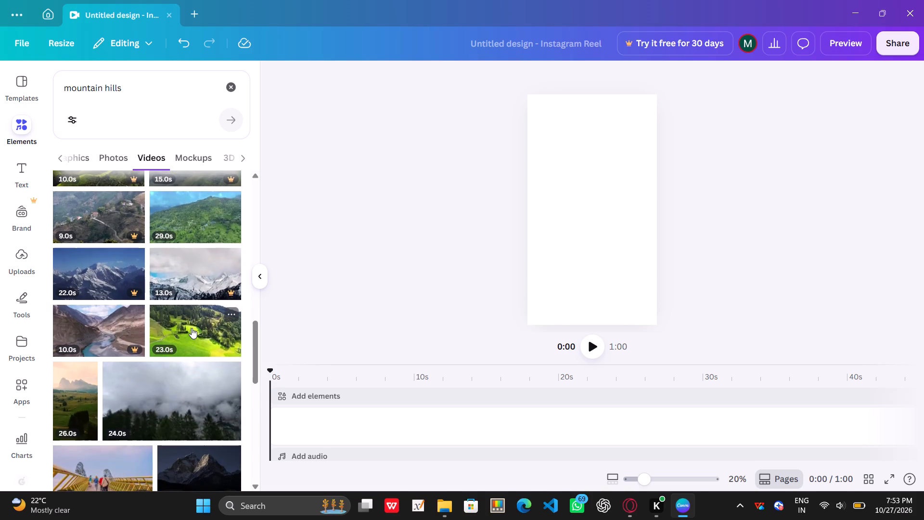
scroll(192, 328, down, 6)
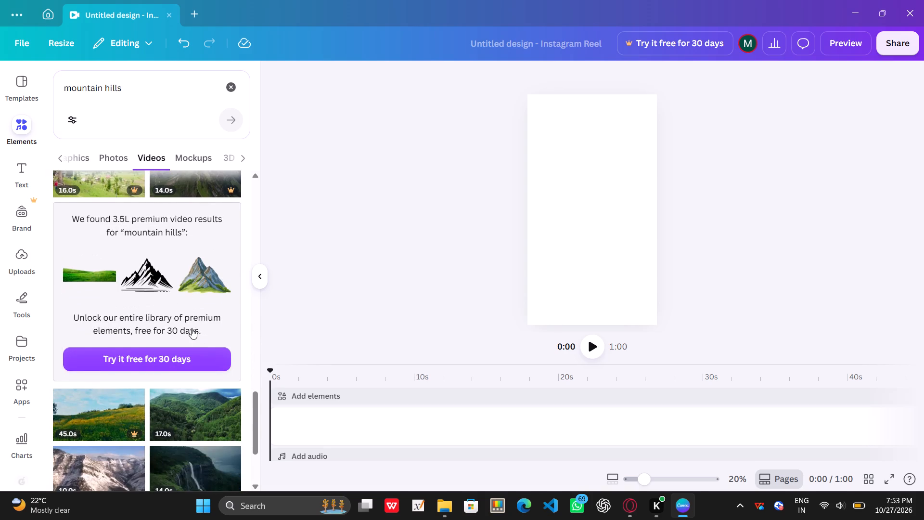
scroll(191, 328, down, 3)
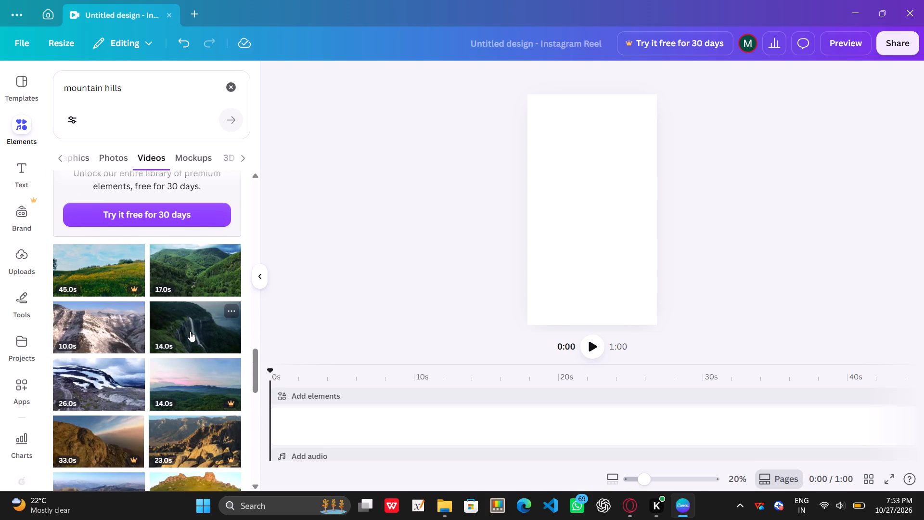
scroll(190, 331, up, 16)
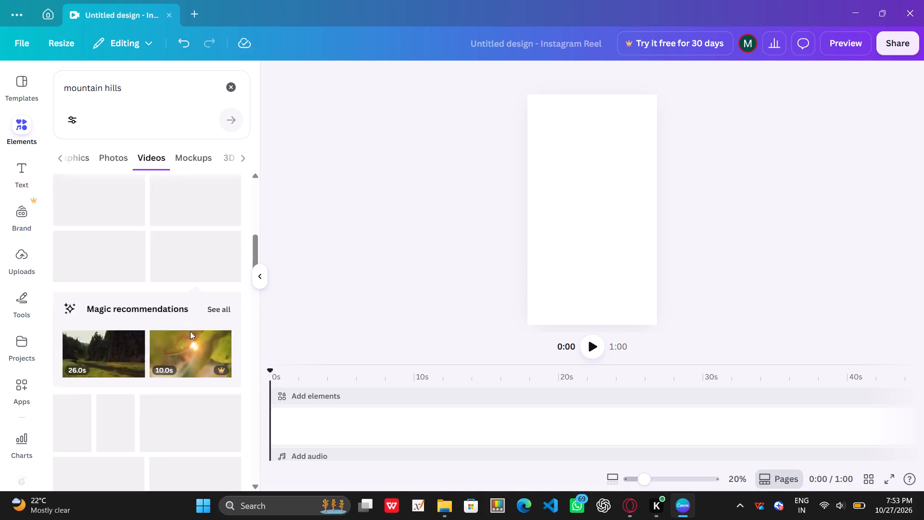
scroll(190, 331, up, 10)
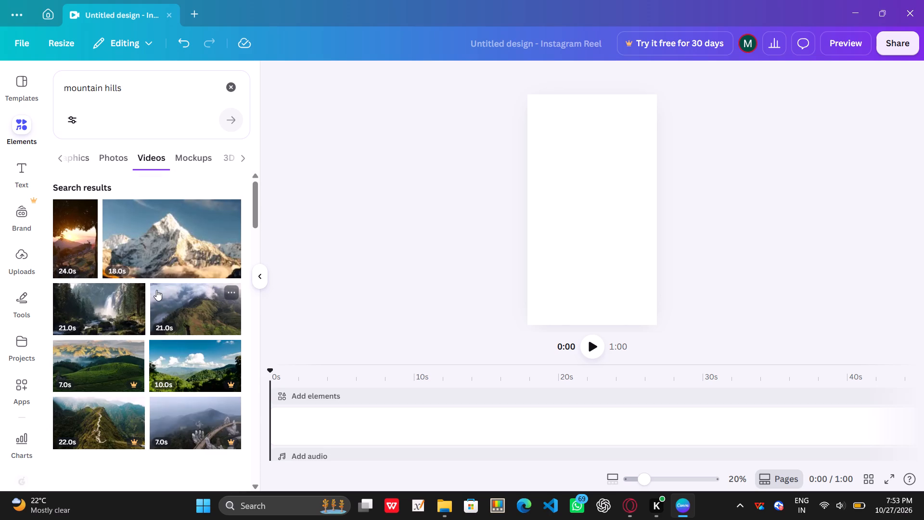
scroll(163, 307, down, 3)
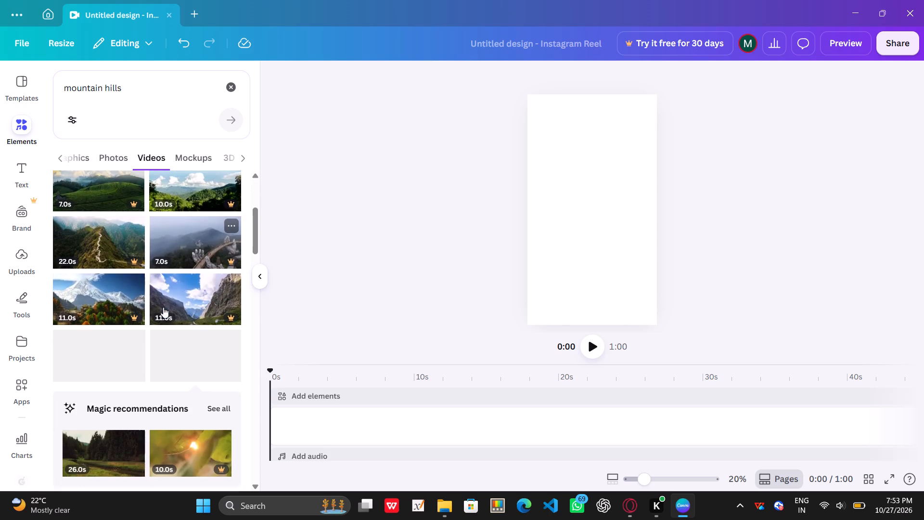
scroll(163, 307, down, 3)
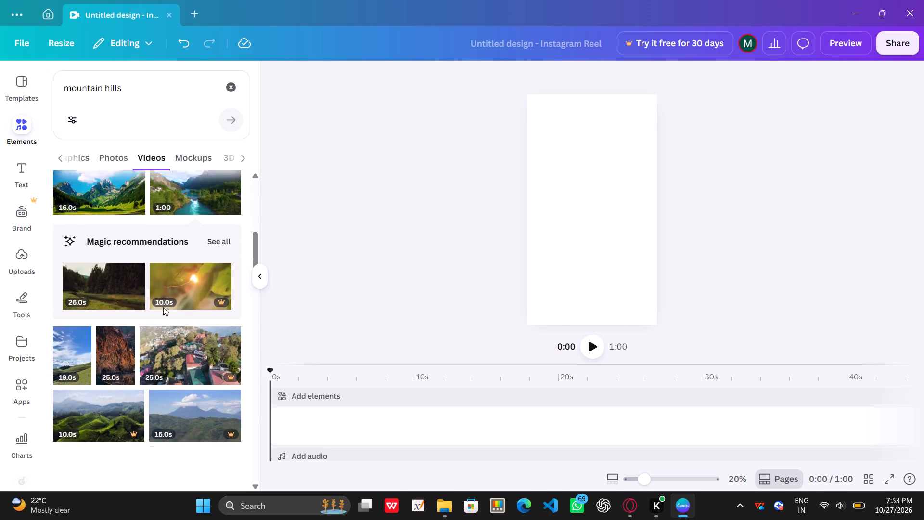
scroll(163, 307, down, 2)
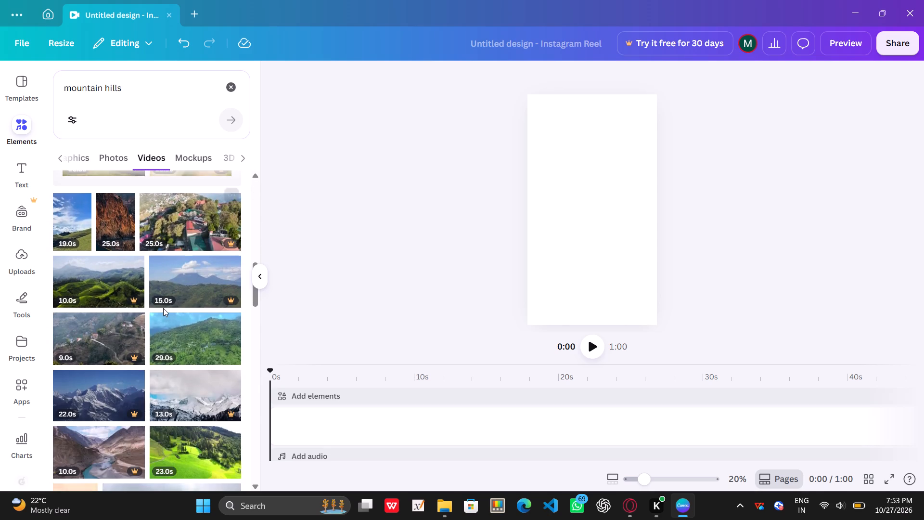
scroll(163, 308, down, 2)
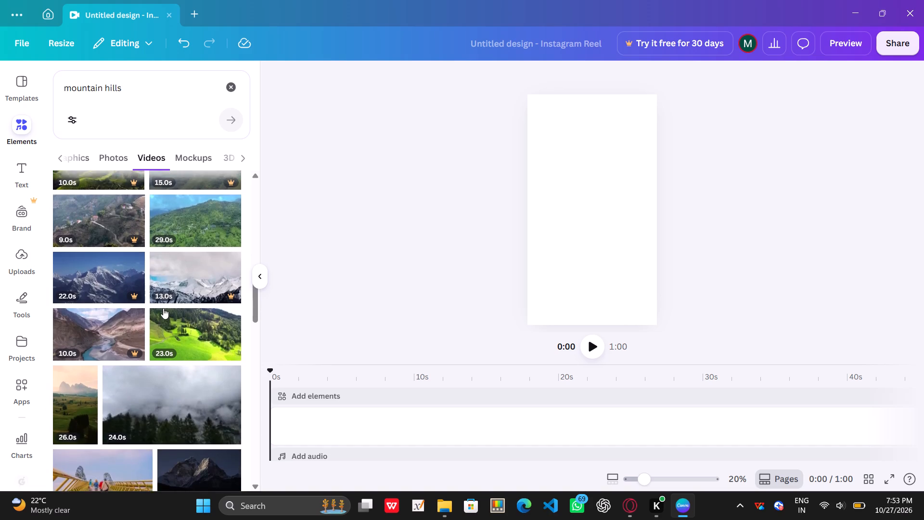
scroll(163, 308, down, 6)
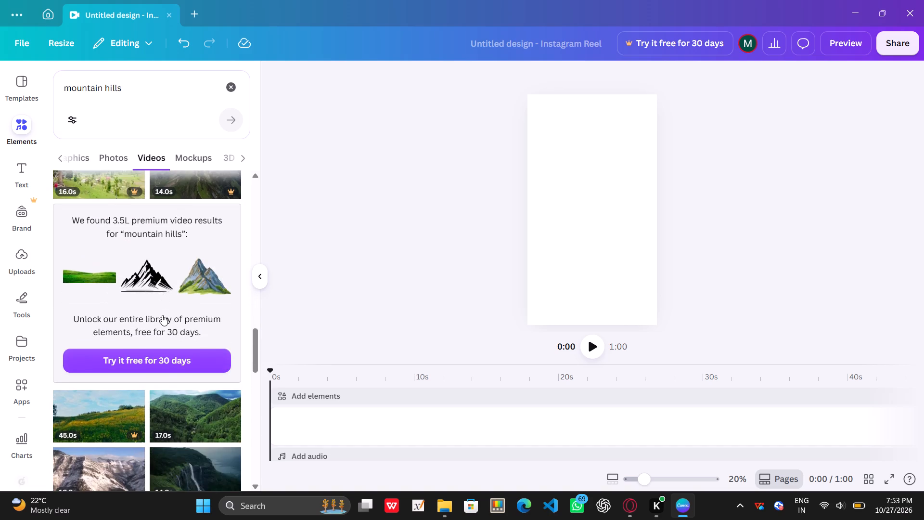
scroll(162, 315, down, 6)
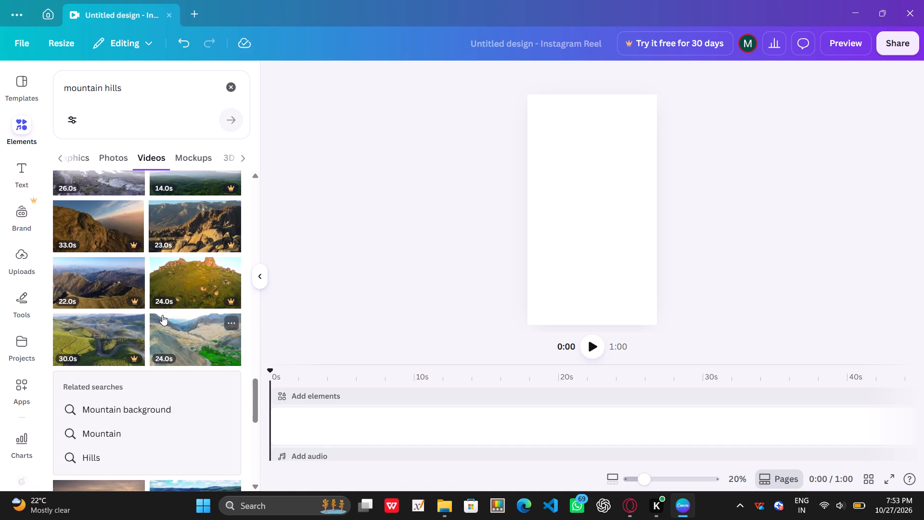
scroll(162, 315, up, 20)
scroll(162, 315, up, 4)
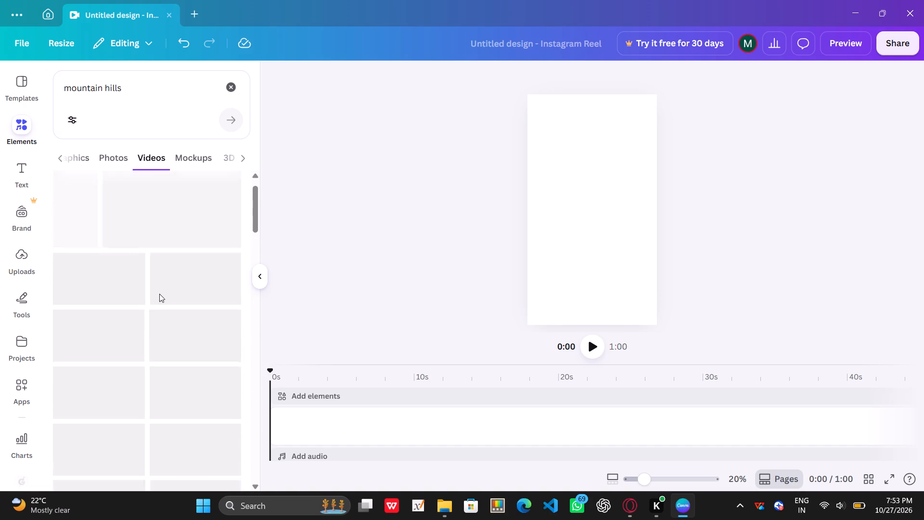
scroll(151, 255, up, 8)
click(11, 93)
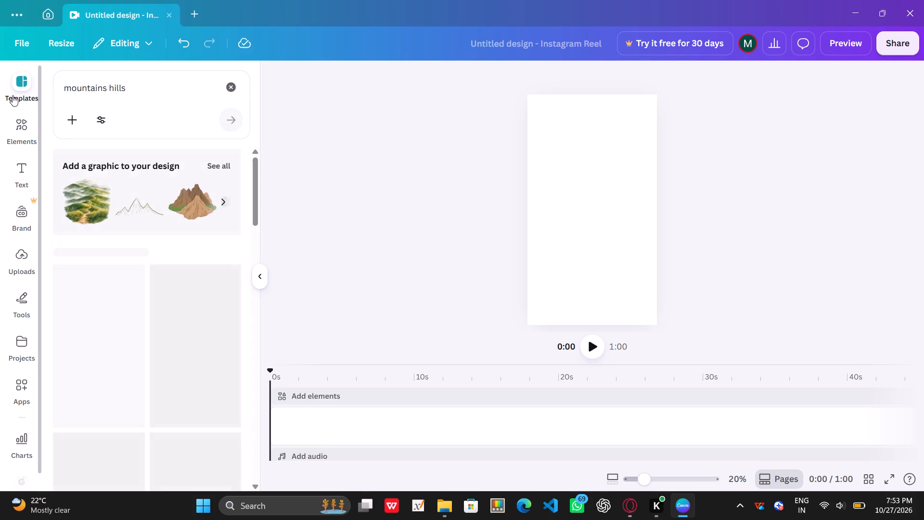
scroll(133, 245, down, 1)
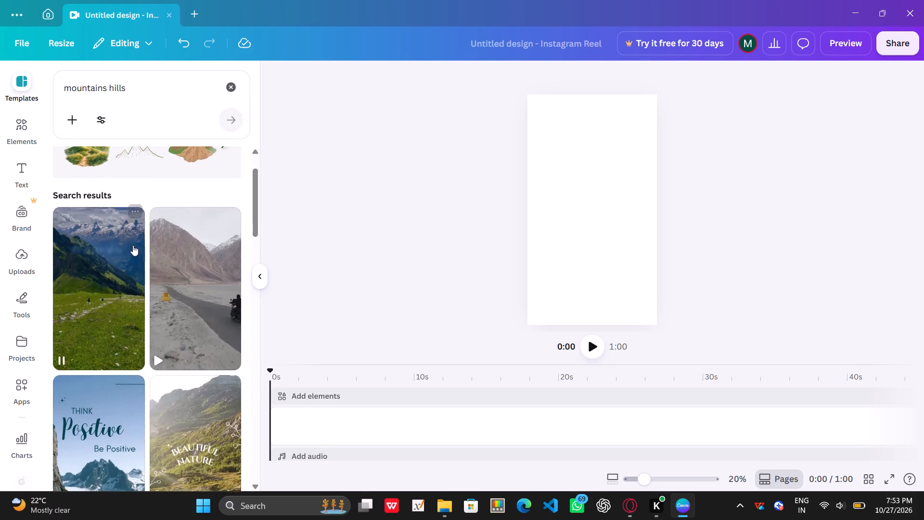
Examine the "mountain hills" videos in Elements again, comparing the upper results for a suitable background clip.
click(22, 133)
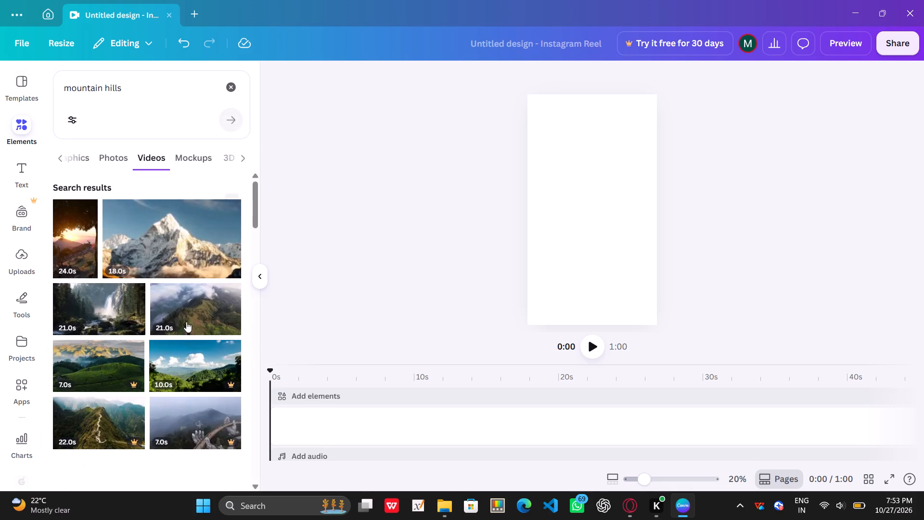
scroll(192, 342, up, 2)
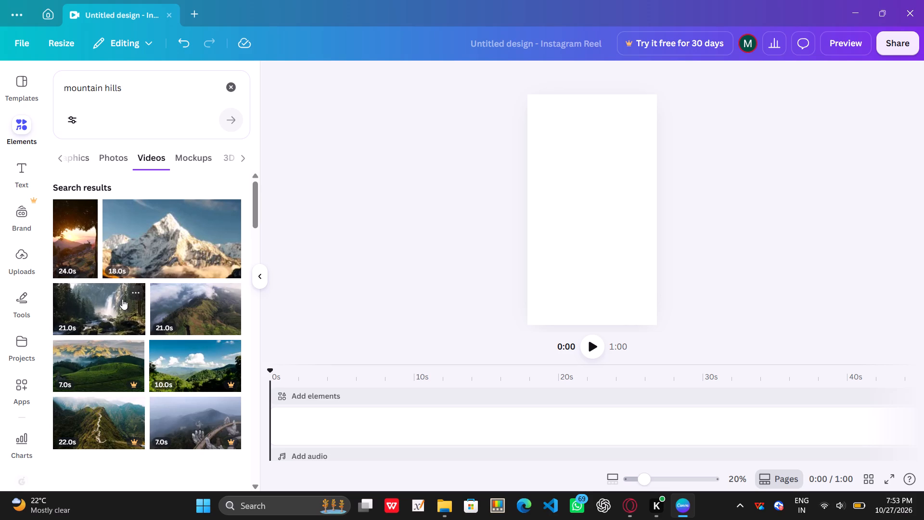
scroll(161, 280, down, 3)
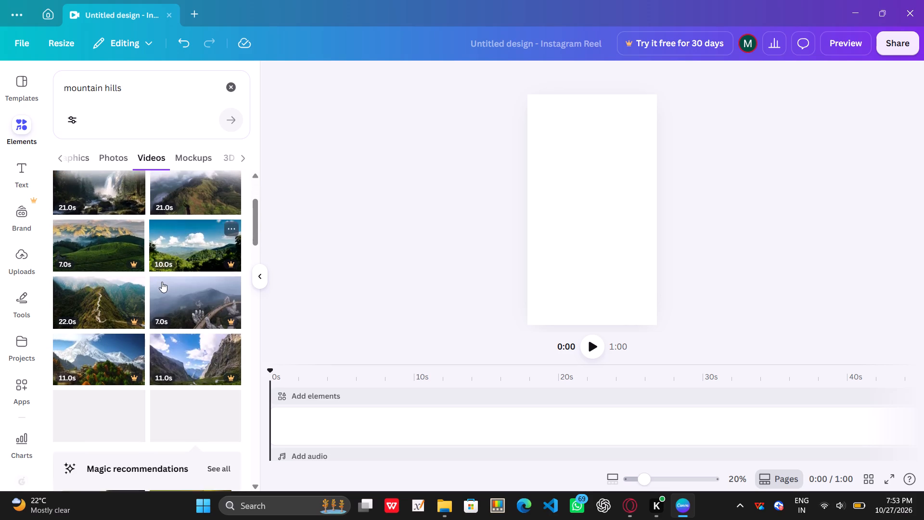
scroll(162, 282, down, 5)
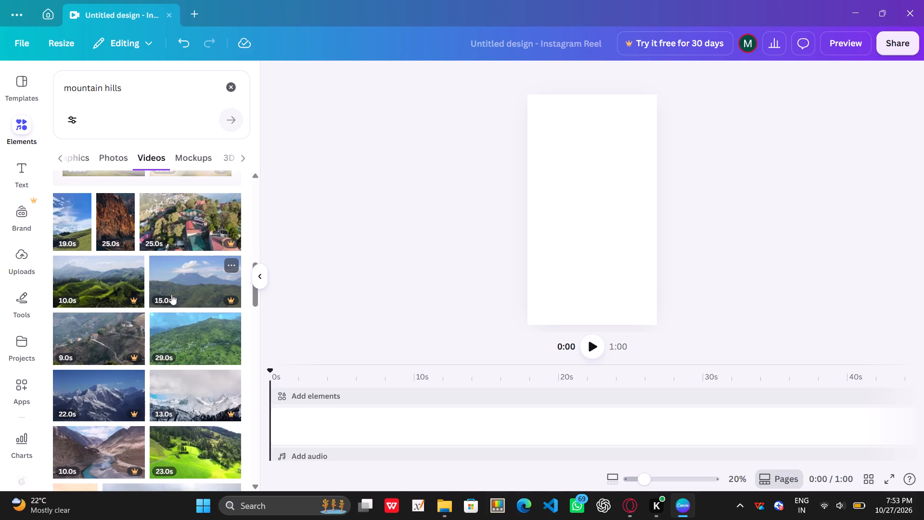
scroll(173, 295, down, 1)
scroll(173, 295, up, 3)
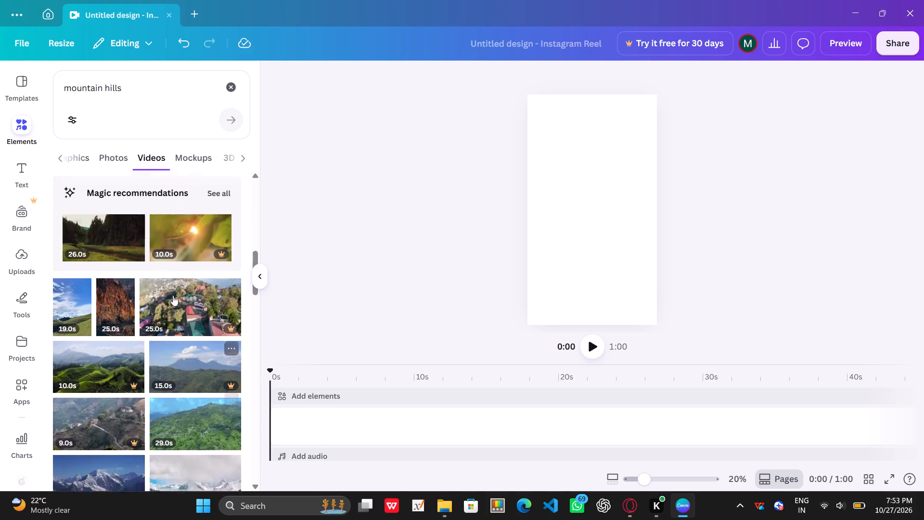
scroll(173, 295, up, 4)
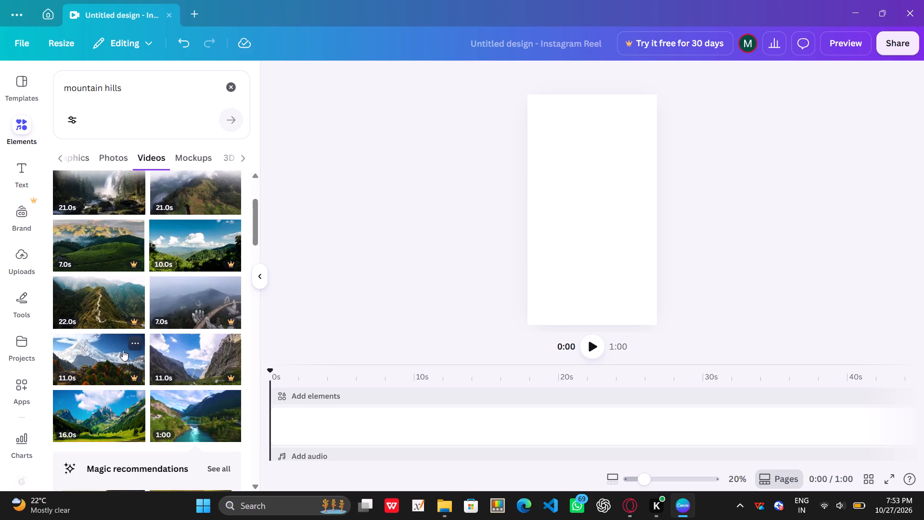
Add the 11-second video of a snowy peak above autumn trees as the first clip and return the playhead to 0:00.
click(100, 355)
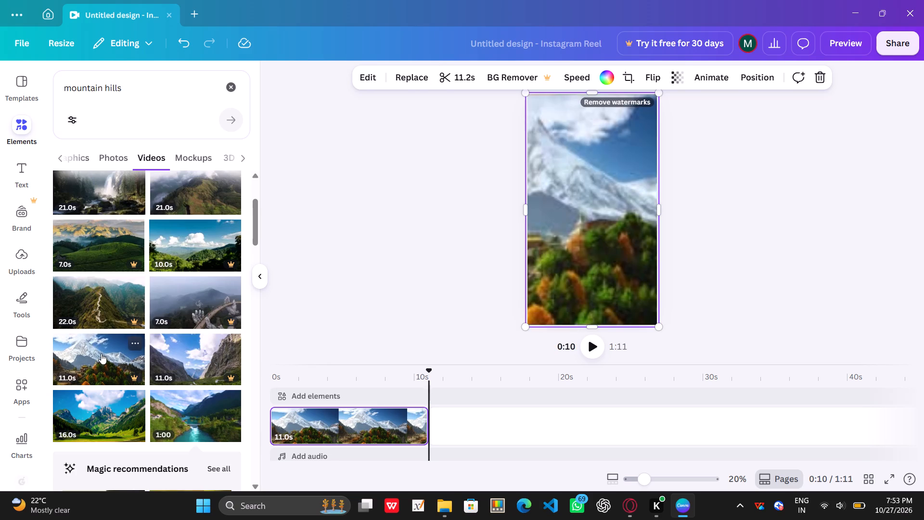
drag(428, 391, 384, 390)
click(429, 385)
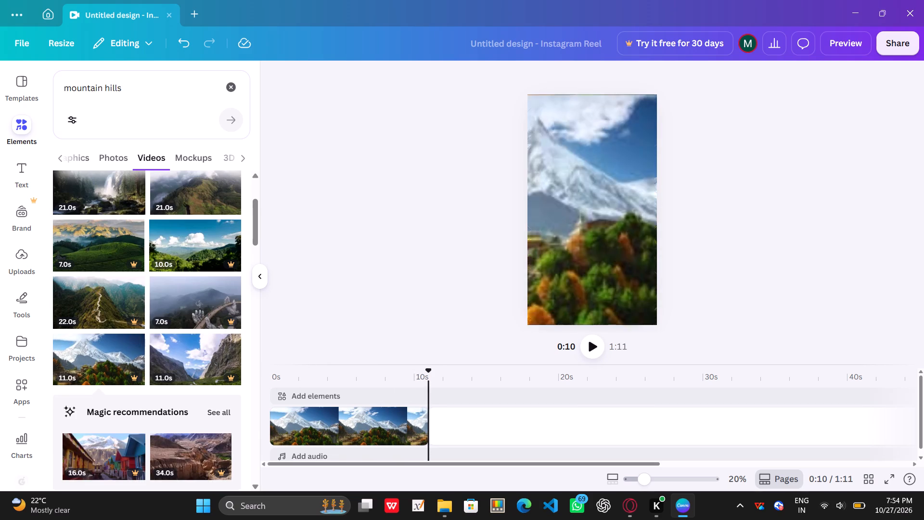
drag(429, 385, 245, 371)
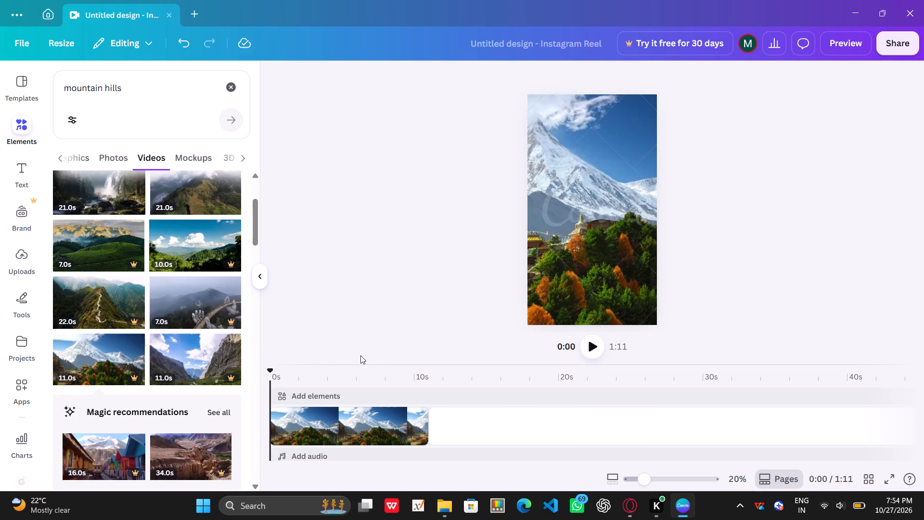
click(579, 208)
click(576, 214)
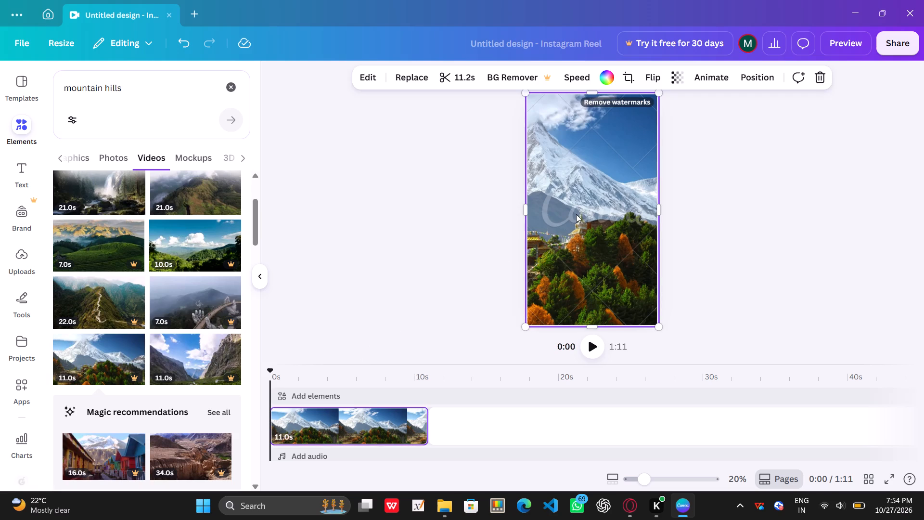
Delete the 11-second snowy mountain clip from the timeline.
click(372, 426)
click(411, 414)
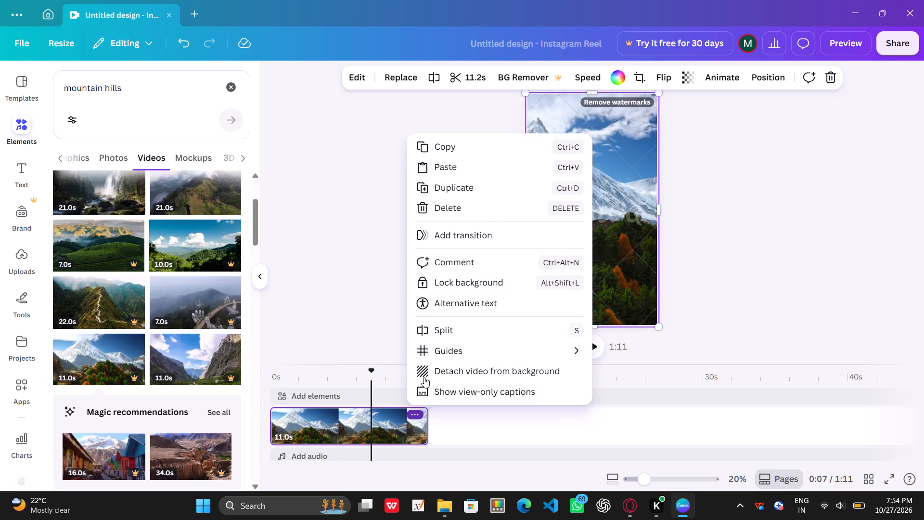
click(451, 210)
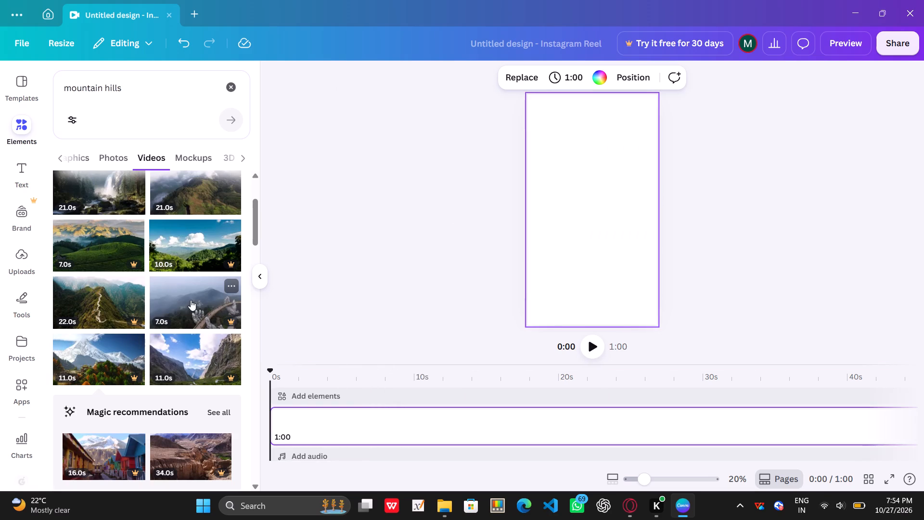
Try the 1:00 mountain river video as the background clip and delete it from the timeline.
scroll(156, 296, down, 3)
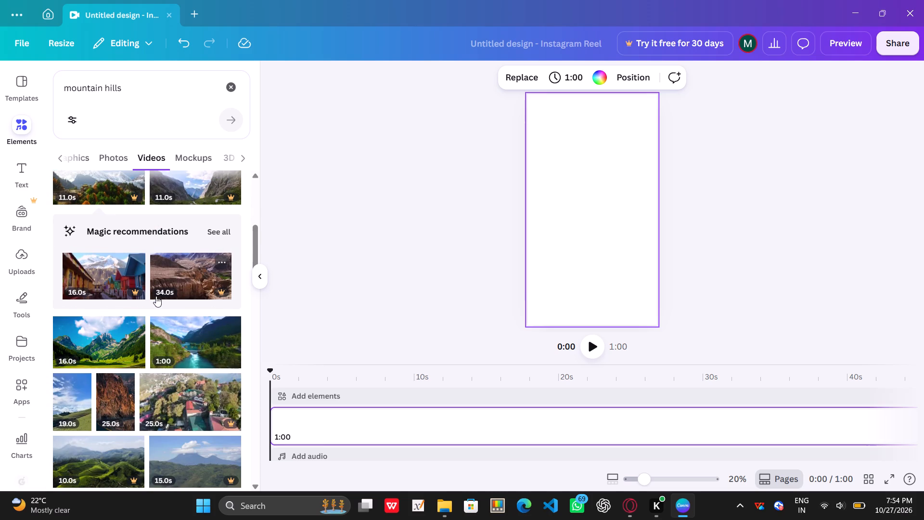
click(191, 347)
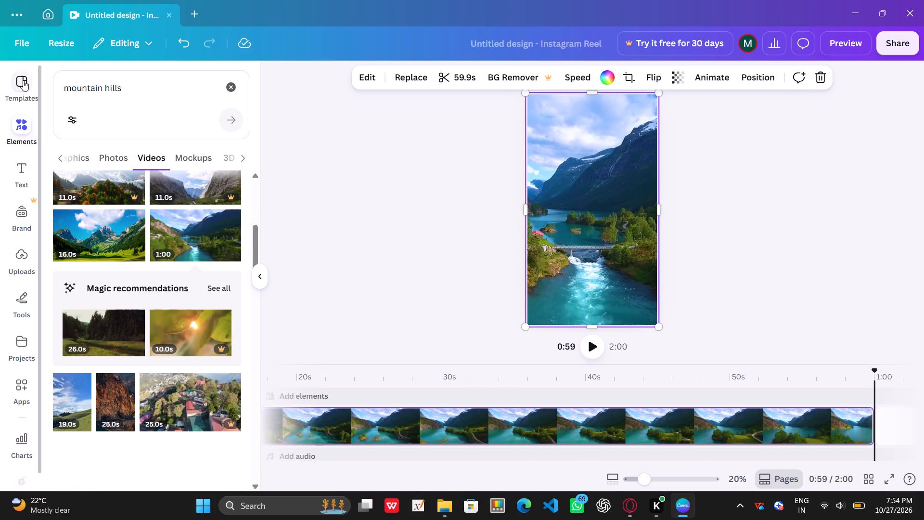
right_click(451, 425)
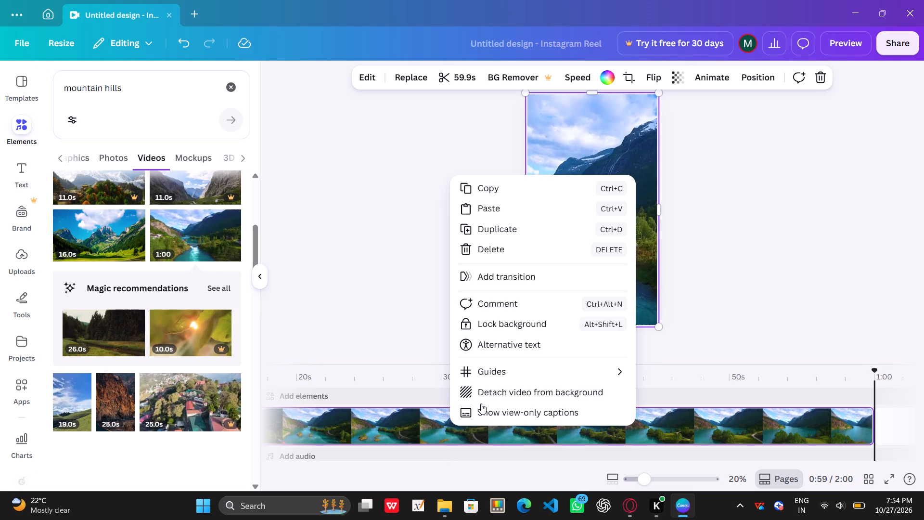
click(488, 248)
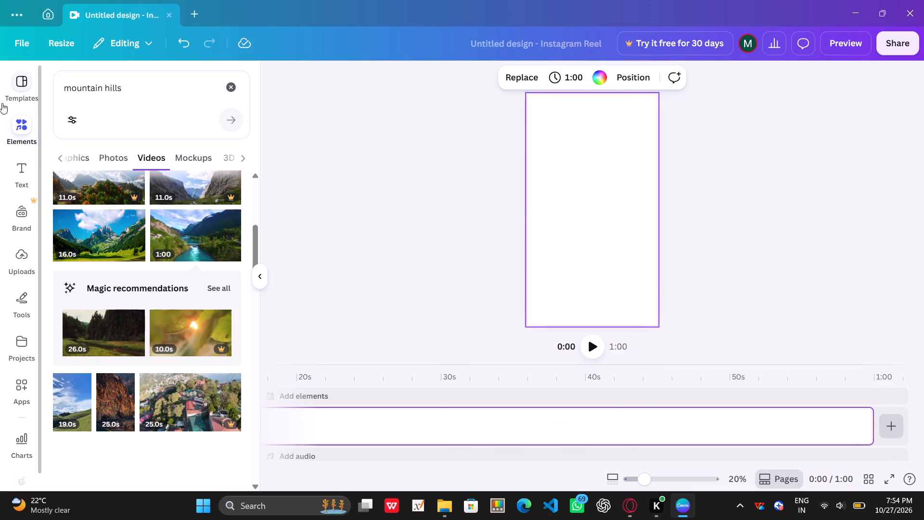
Apply the Blue and Green Simple Minimalist Modern Hills Quotes Nature template with the "Heaven" quote to the design.
click(16, 93)
click(81, 346)
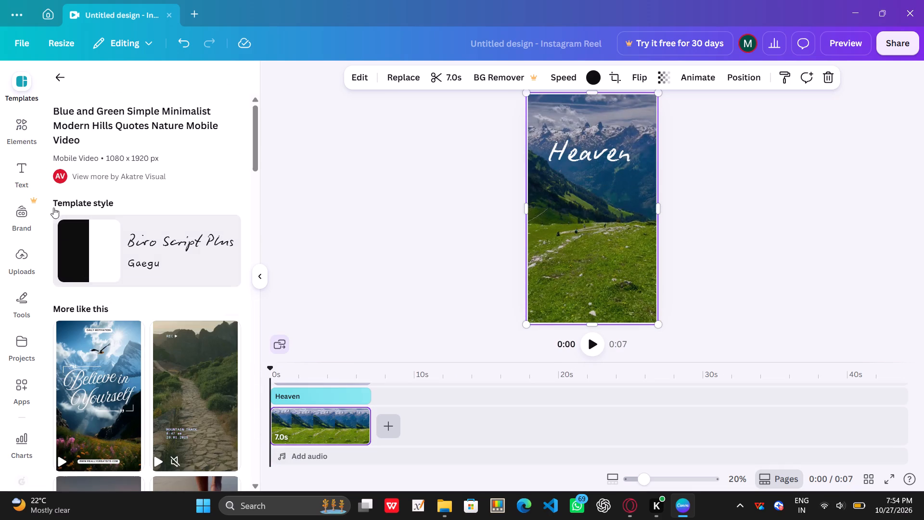
Replace the template's 7-second hills background clip with the 1:00 mountain river video from the mountain hills results.
click(14, 123)
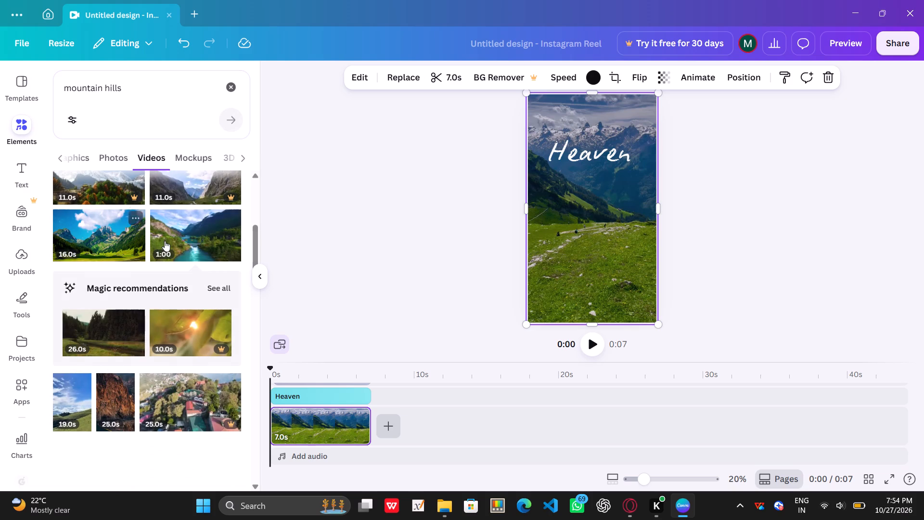
right_click(317, 423)
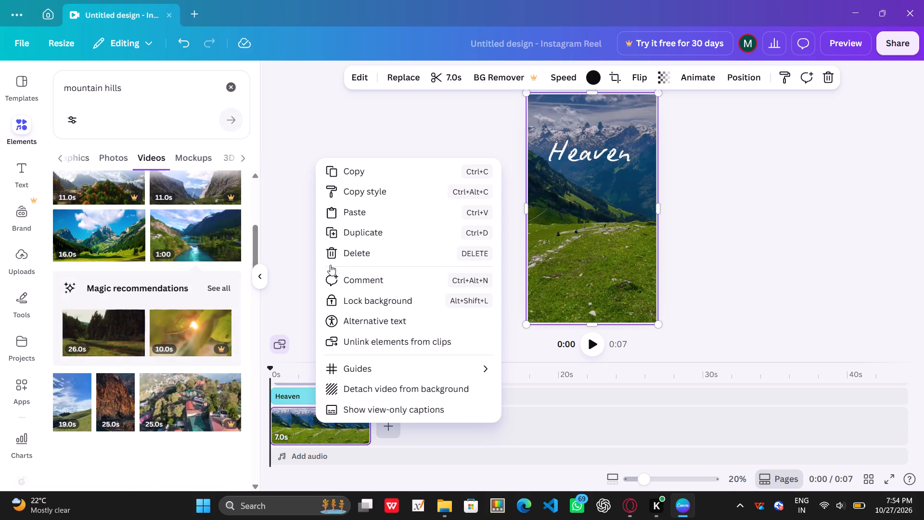
click(350, 255)
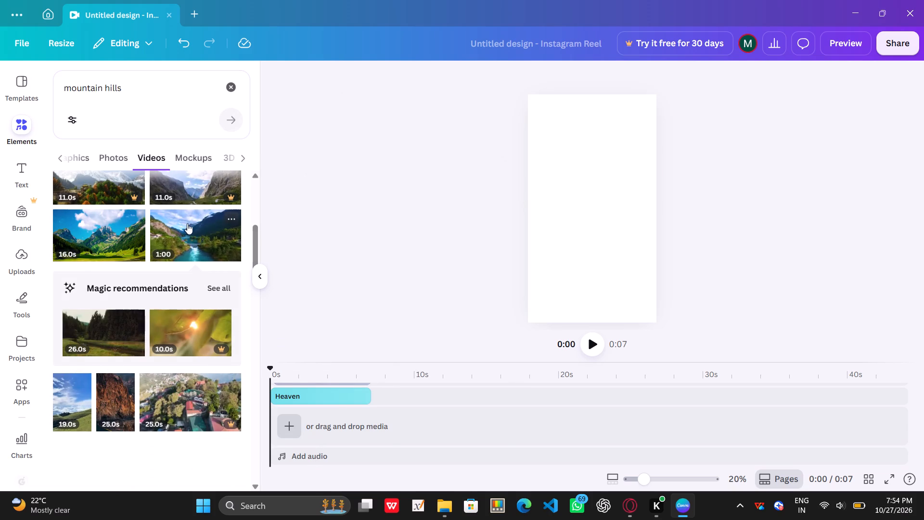
click(190, 228)
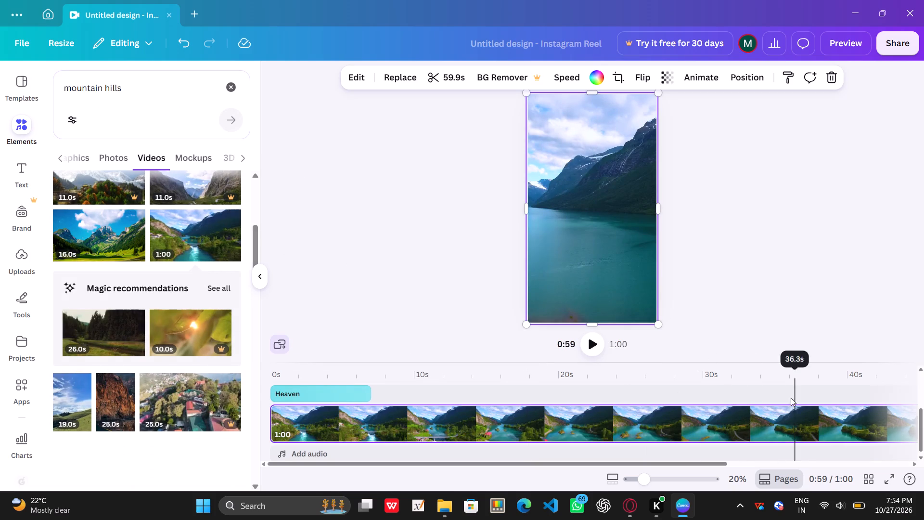
scroll(437, 463, up, 3)
scroll(396, 451, up, 1)
click(360, 393)
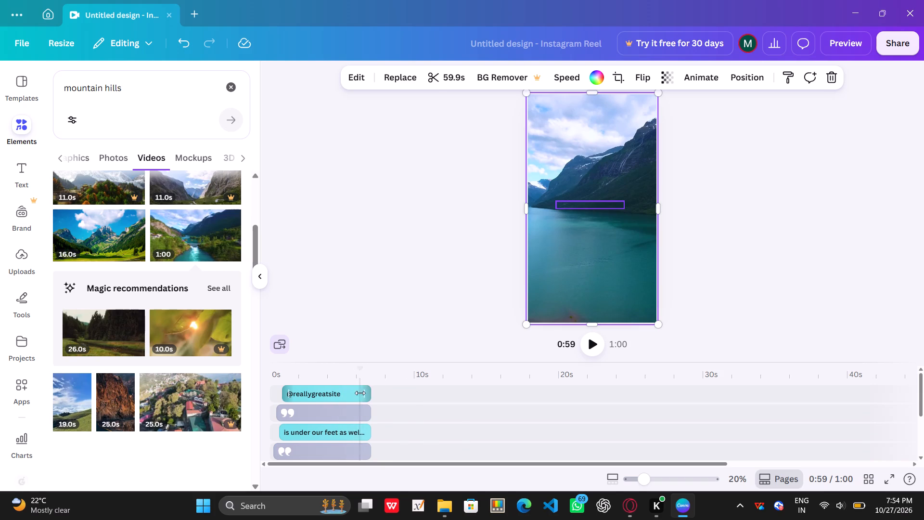
drag(366, 392, 422, 397)
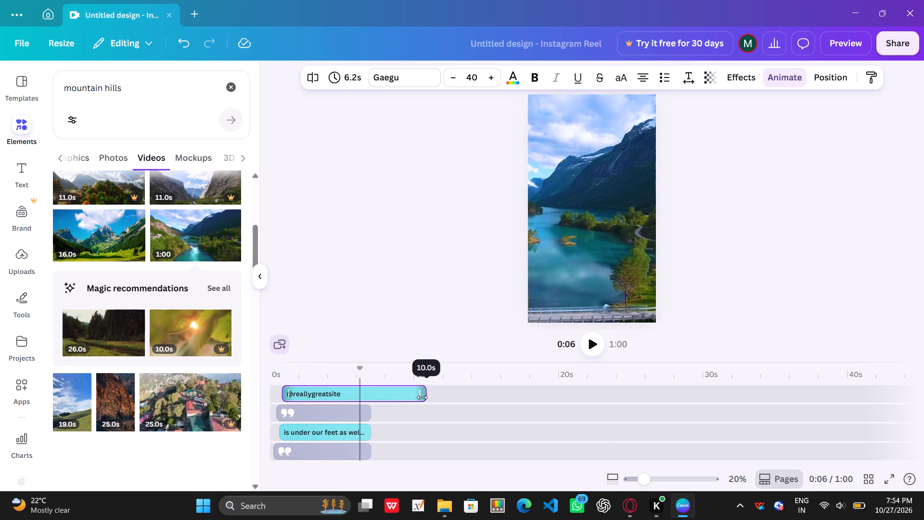
drag(422, 397, 435, 397)
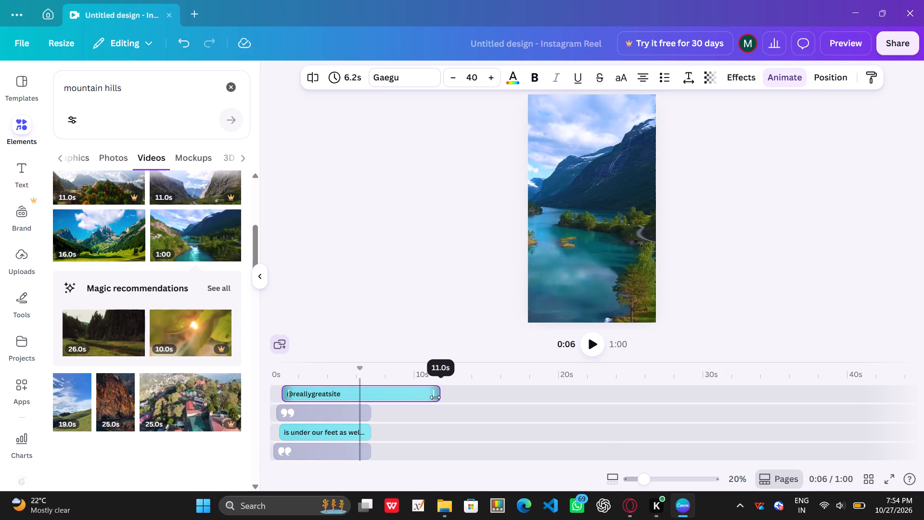
drag(435, 397, 452, 398)
Extend the closing quotation mark on the timeline to 12.6 seconds, aligning its end with the handle text.
click(357, 412)
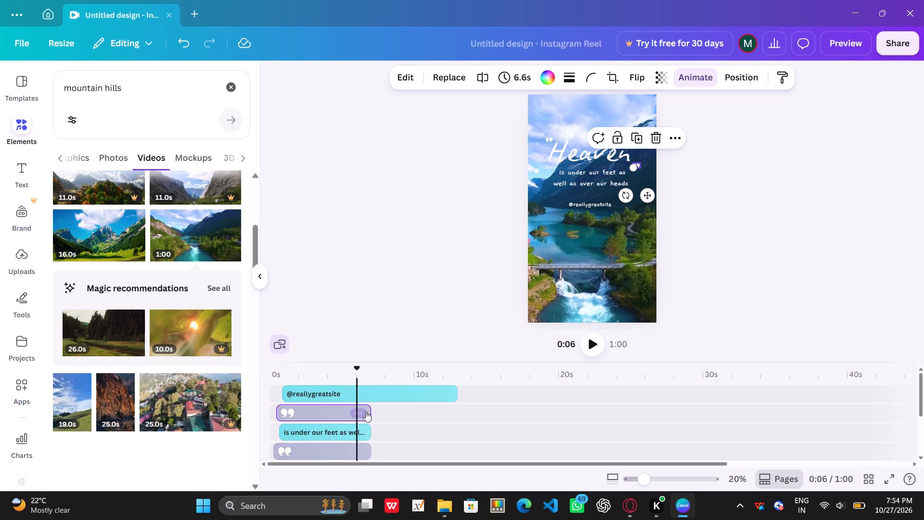
drag(366, 411, 417, 410)
click(368, 407)
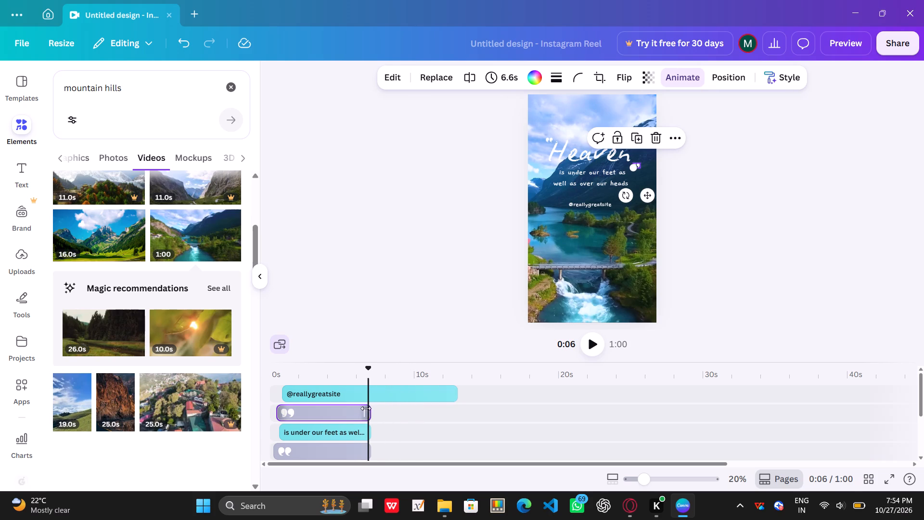
drag(364, 411, 452, 416)
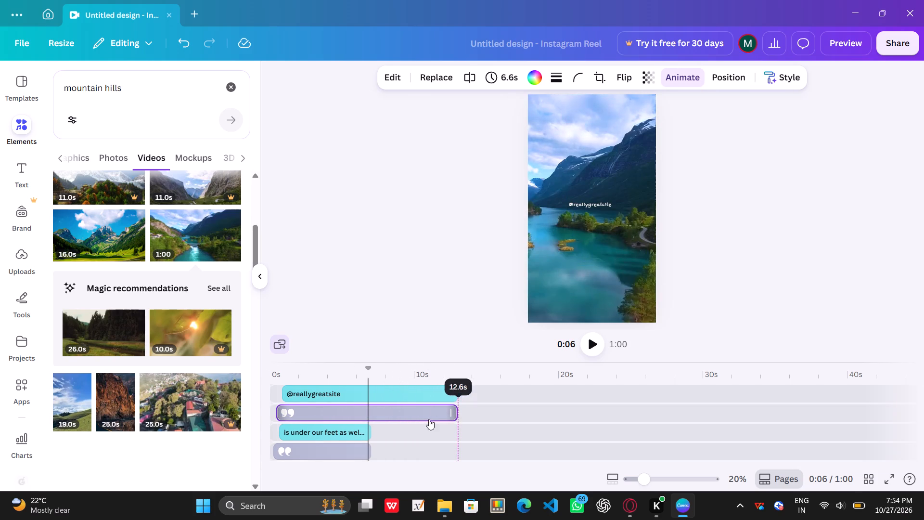
Extend the "is under our feet as well as over our heads" text to 12.4 seconds, matching the tracks above.
click(359, 432)
drag(365, 432, 448, 432)
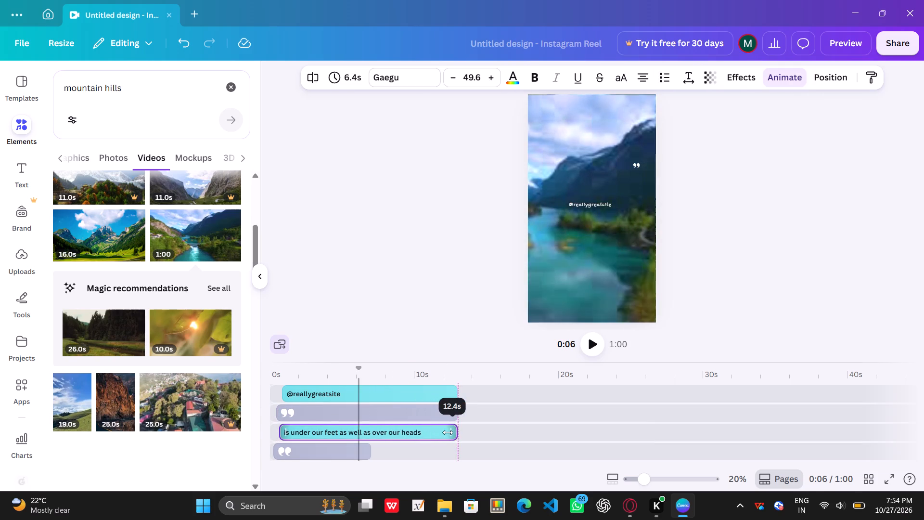
drag(448, 432, 449, 432)
Extend the opening quotation mark on the timeline to a duration of 12.8 seconds.
scroll(357, 432, down, 1)
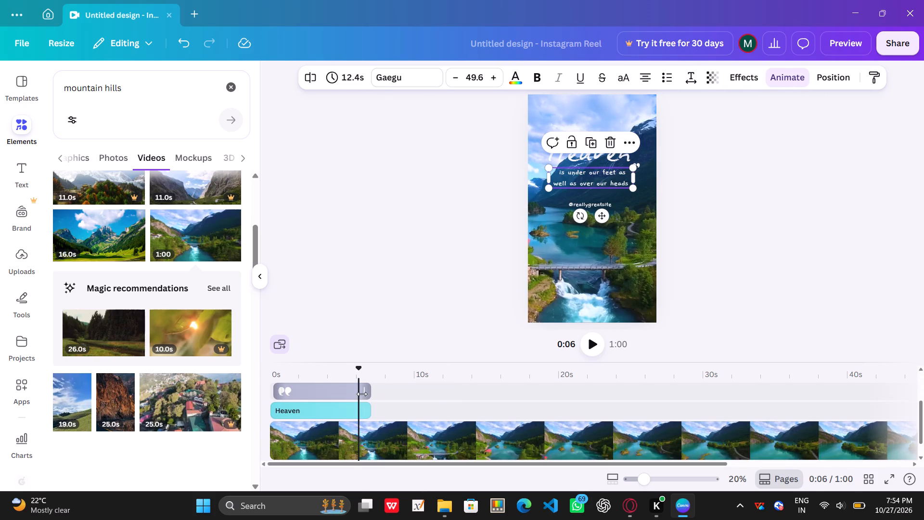
click(362, 393)
drag(362, 393, 449, 410)
Extend the "Heaven" title text on the timeline to a duration of 13.0 seconds.
scroll(449, 410, up, 2)
scroll(447, 420, down, 2)
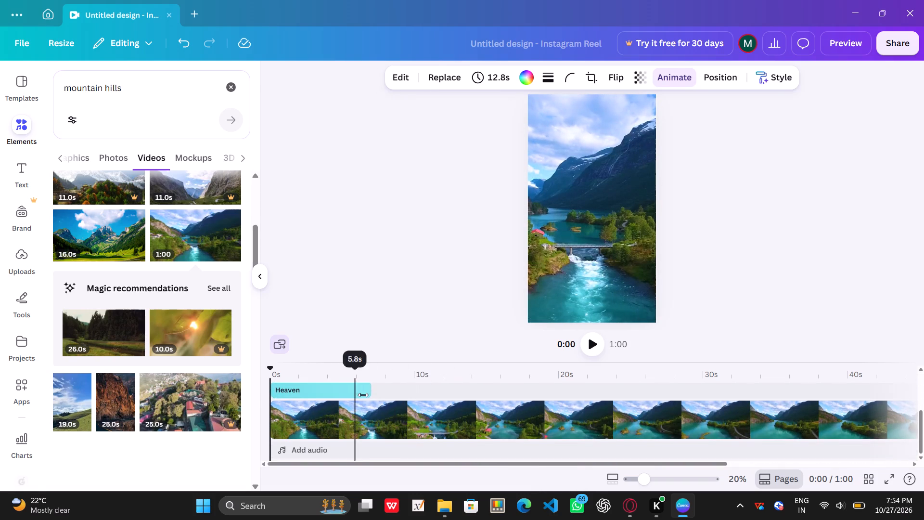
click(365, 390)
drag(365, 390, 448, 406)
Play the reel from the start to check the extended quote elements over the river video.
scroll(448, 406, up, 2)
scroll(454, 415, down, 2)
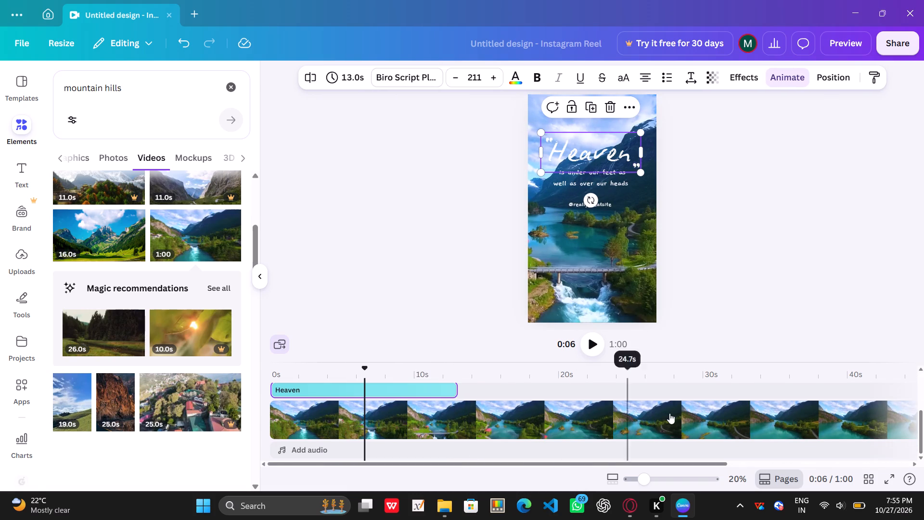
click(668, 418)
click(276, 409)
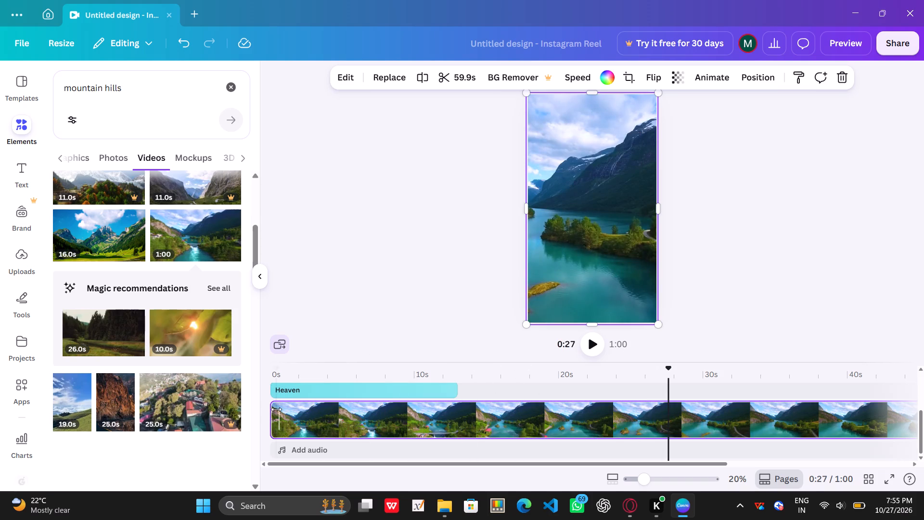
click(587, 345)
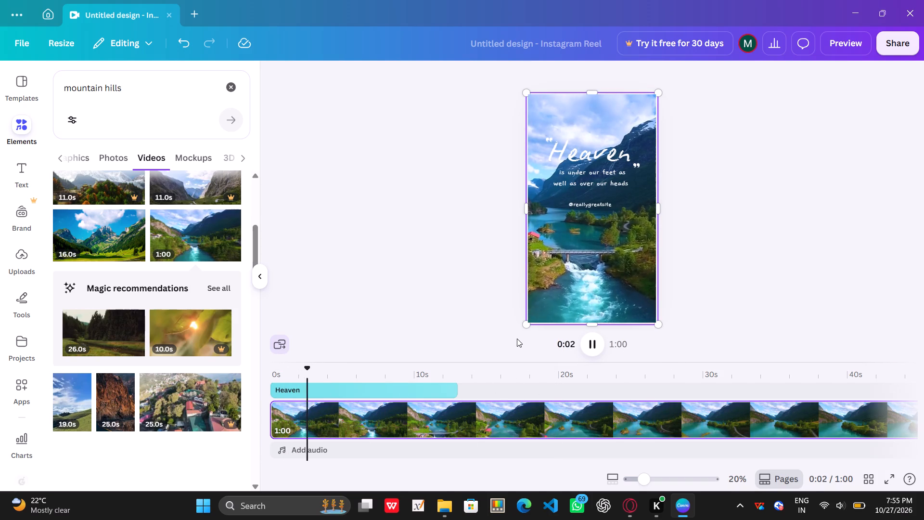
scroll(461, 380, up, 2)
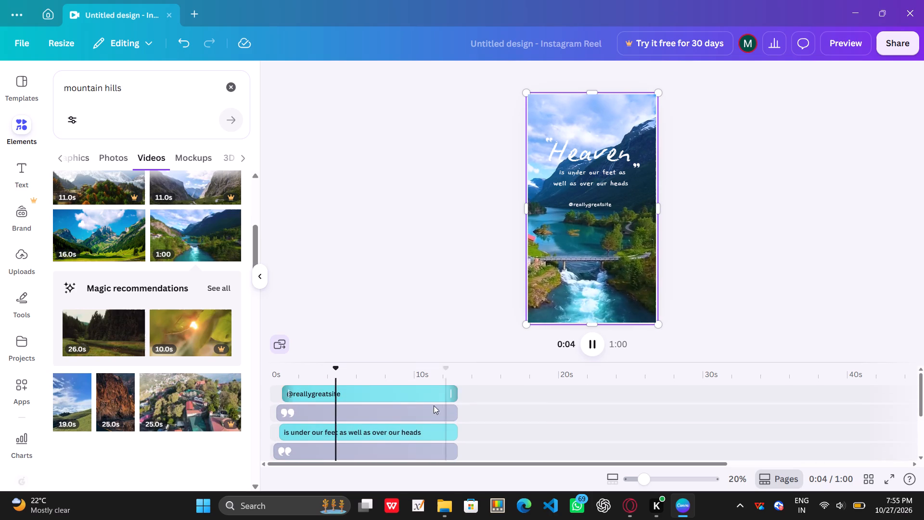
click(361, 390)
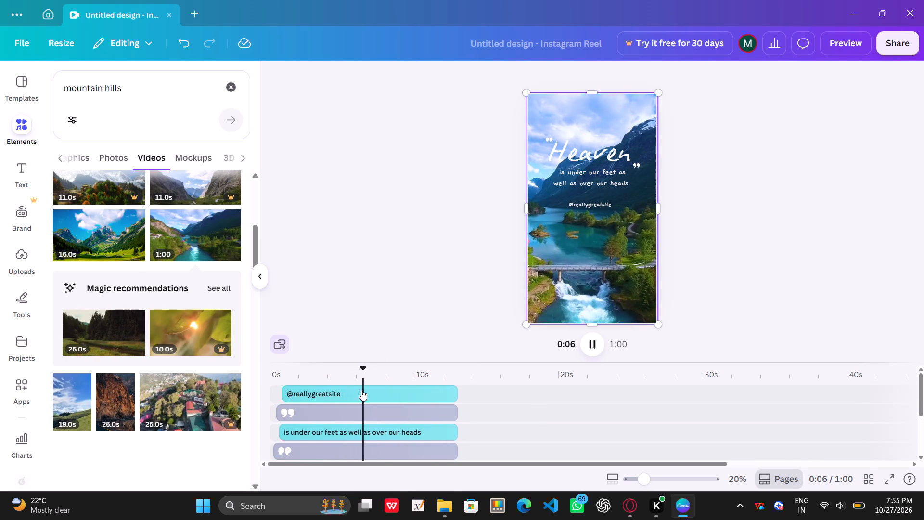
click(612, 202)
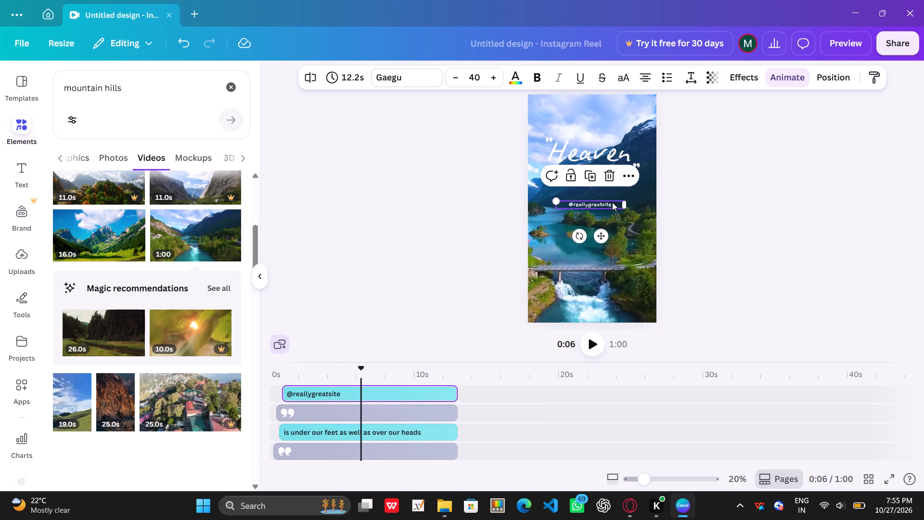
click(613, 203)
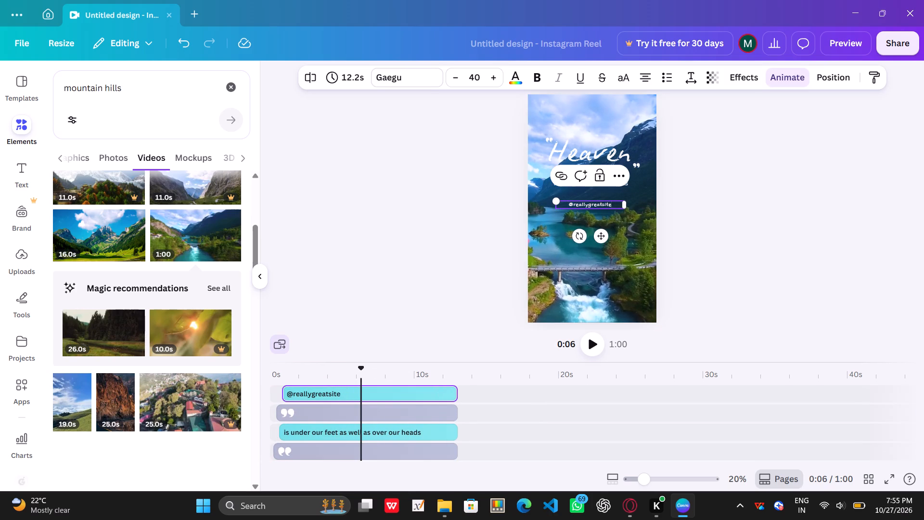
click(613, 203)
click(613, 203)
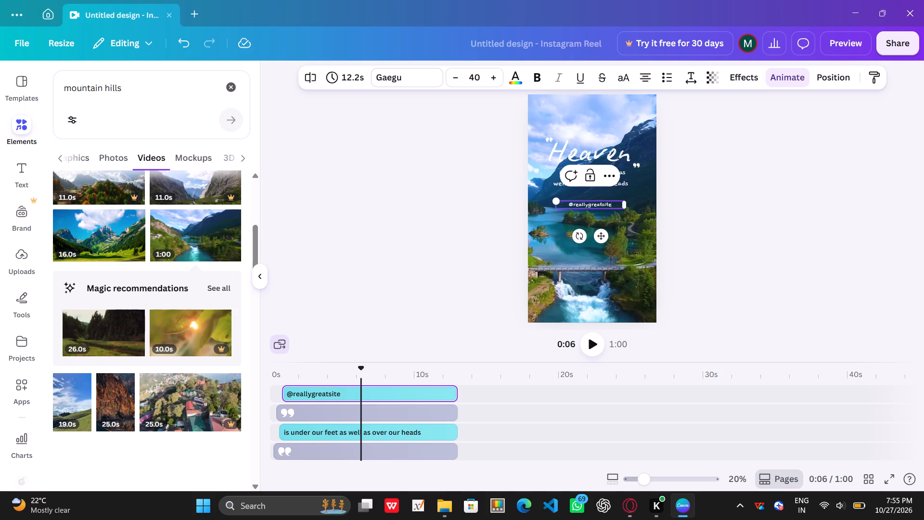
drag(616, 204, 575, 204)
drag(575, 204, 573, 204)
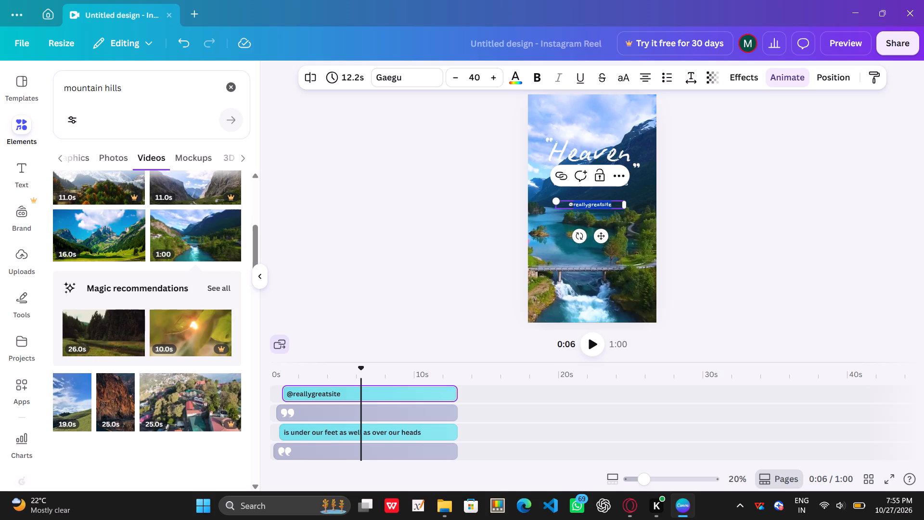
key(BackSpace)
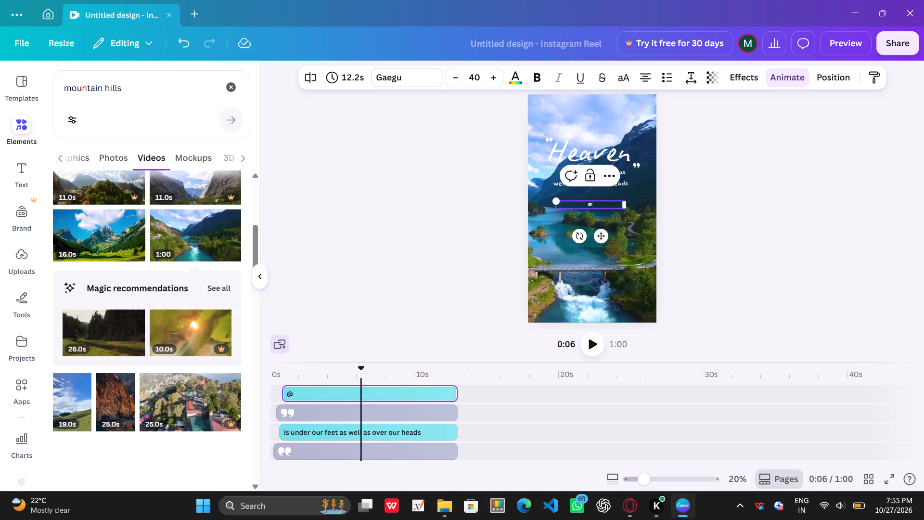
text(mystverse)
click(770, 185)
Trim the end of the river background video on the timeline to 13.0 seconds, matching the end of the "Heaven" title text.
scroll(767, 293, down, 3)
scroll(735, 347, down, 4)
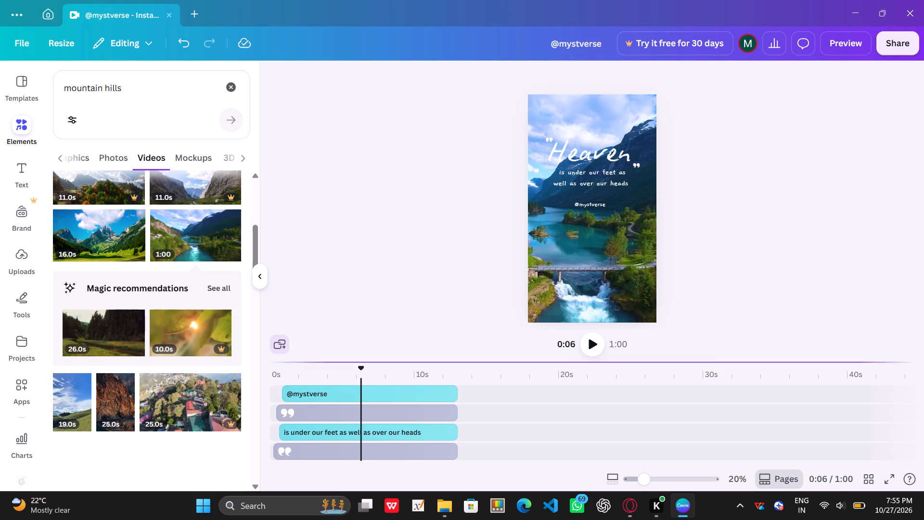
scroll(607, 437, down, 4)
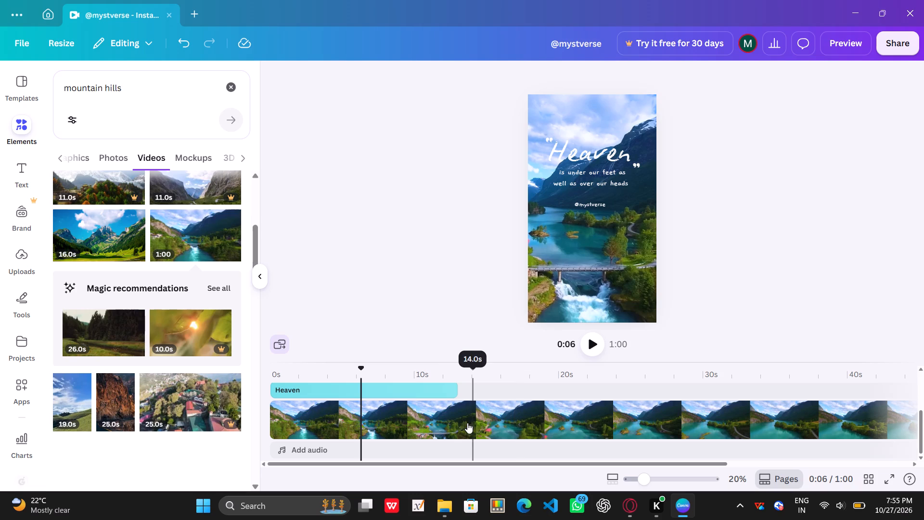
click(462, 416)
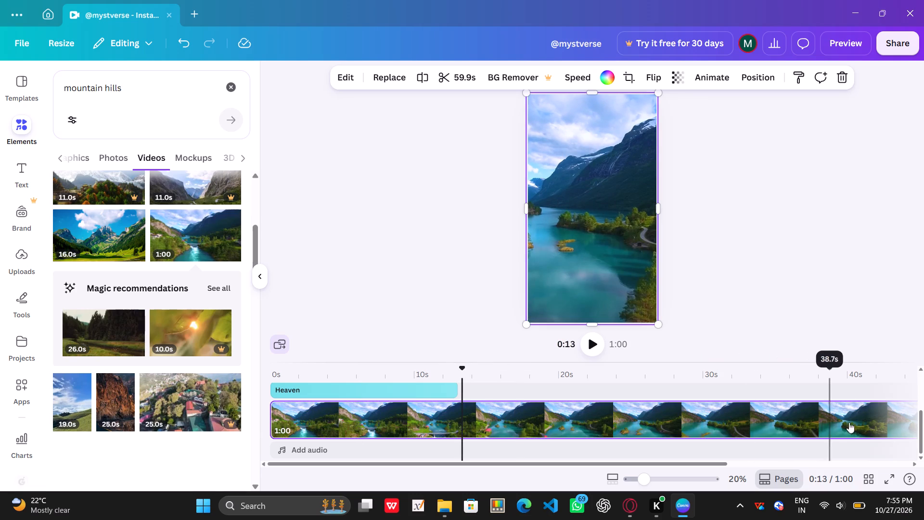
scroll(896, 413, up, 2)
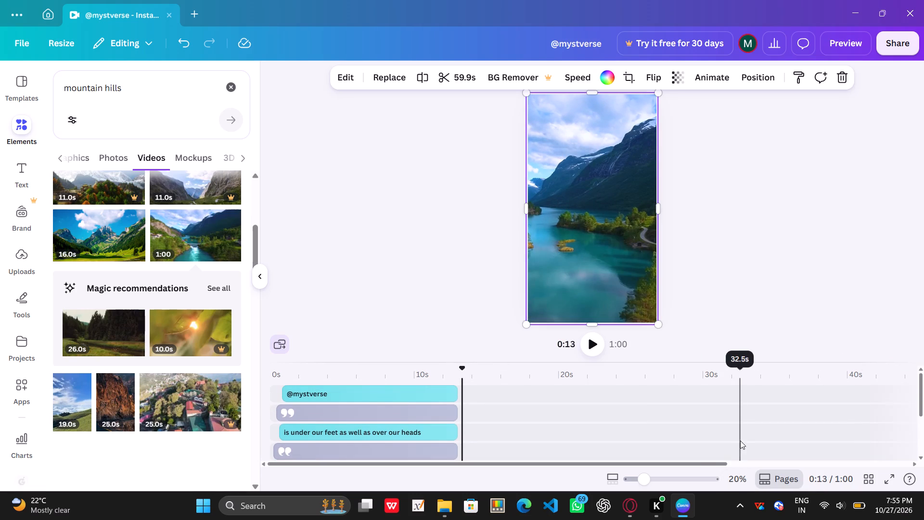
scroll(740, 441, down, 2)
drag(794, 461, 847, 456)
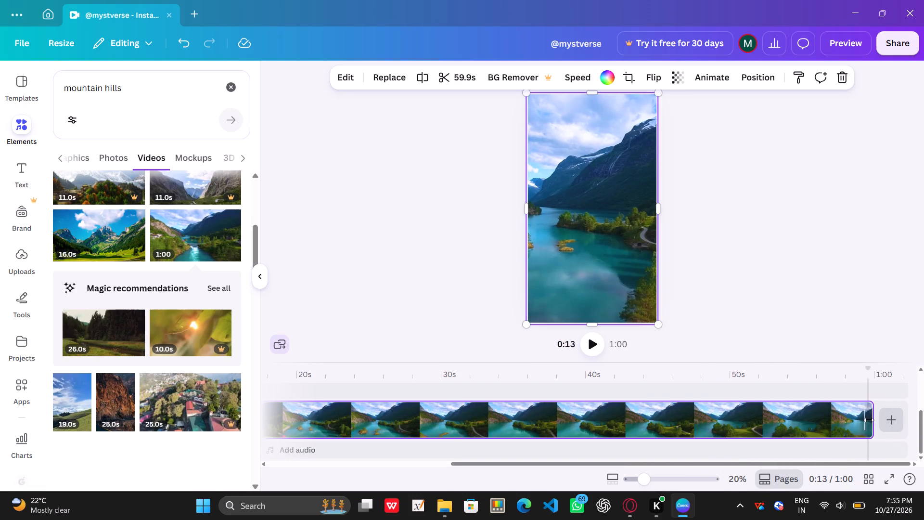
drag(873, 415, 868, 415)
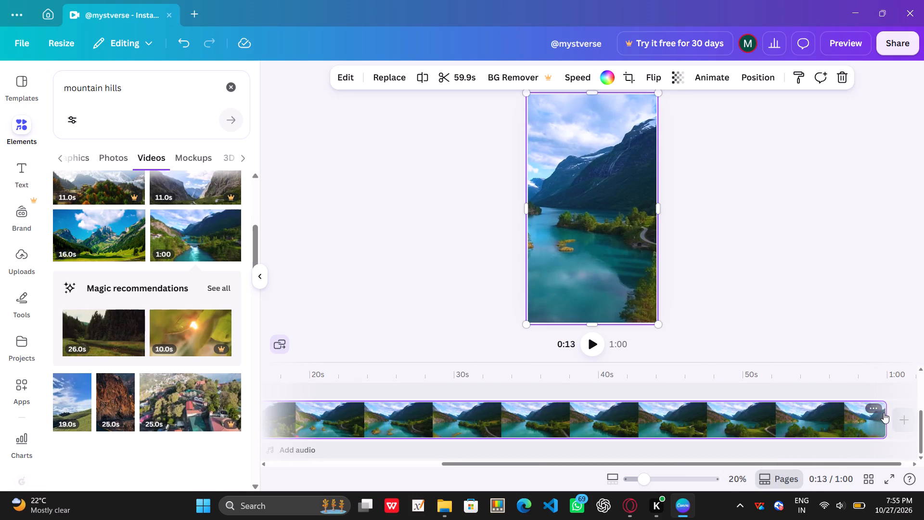
click(880, 412)
click(883, 416)
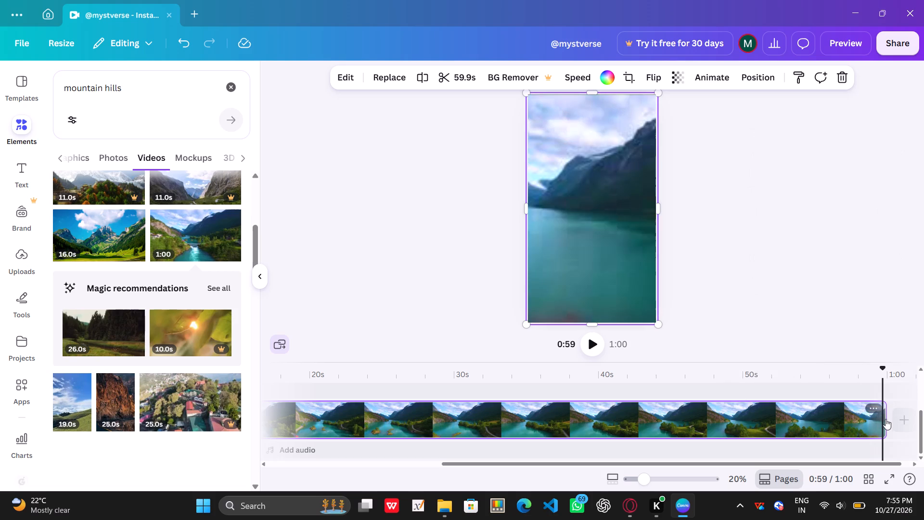
drag(884, 416, 493, 455)
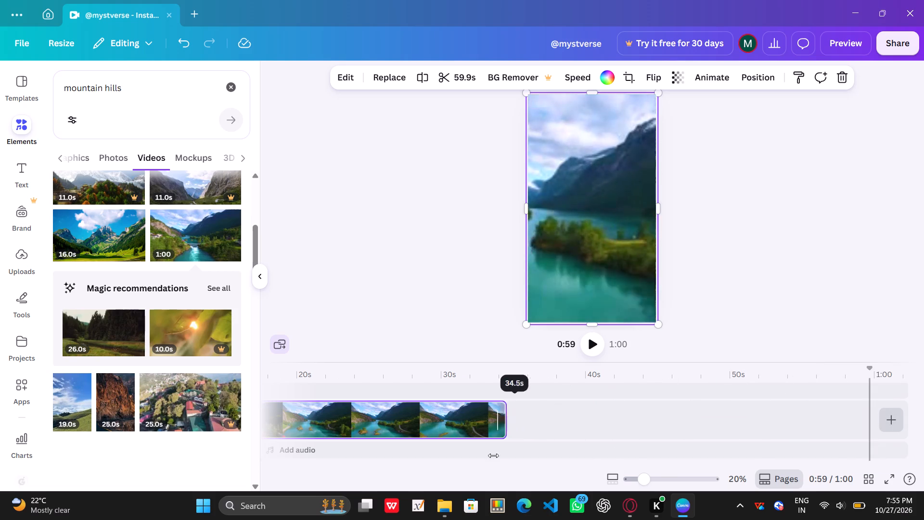
drag(493, 455, 487, 457)
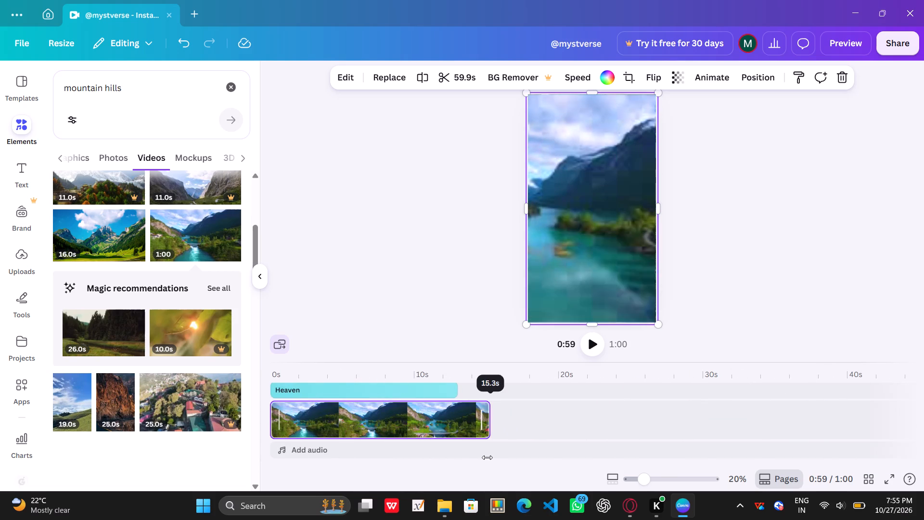
drag(487, 457, 458, 458)
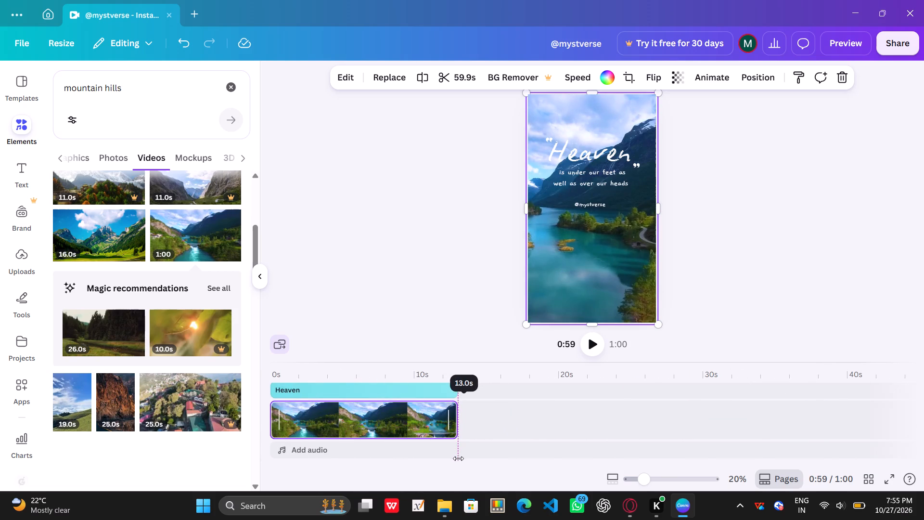
drag(458, 458, 458, 459)
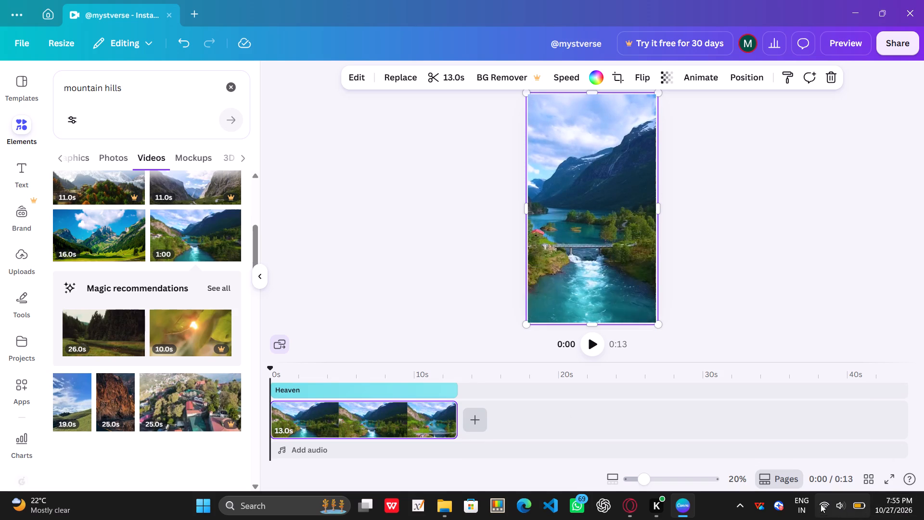
Play the trimmed reel in full screen to check it, pausing at about 9 seconds.
click(889, 479)
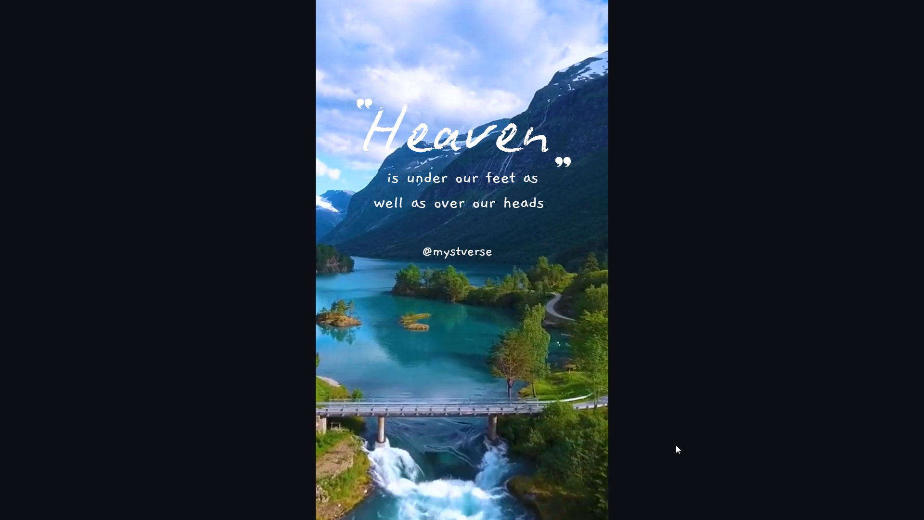
click(463, 263)
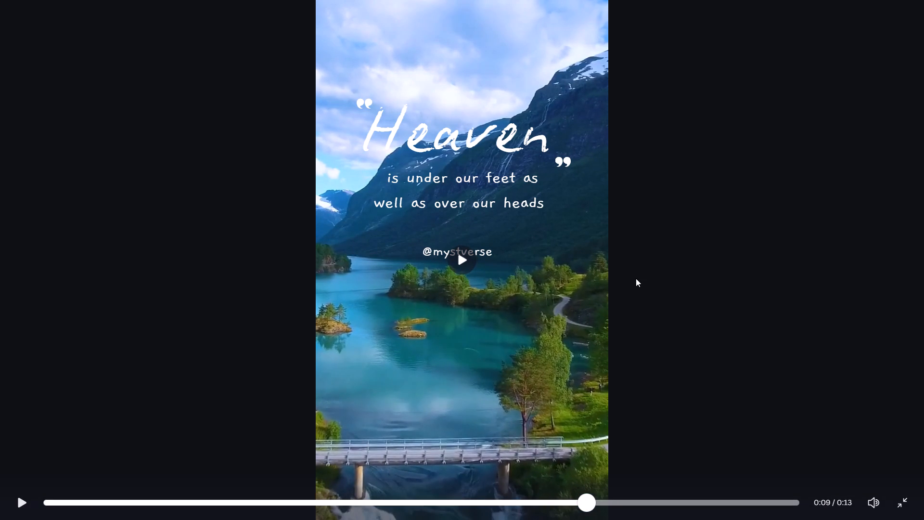
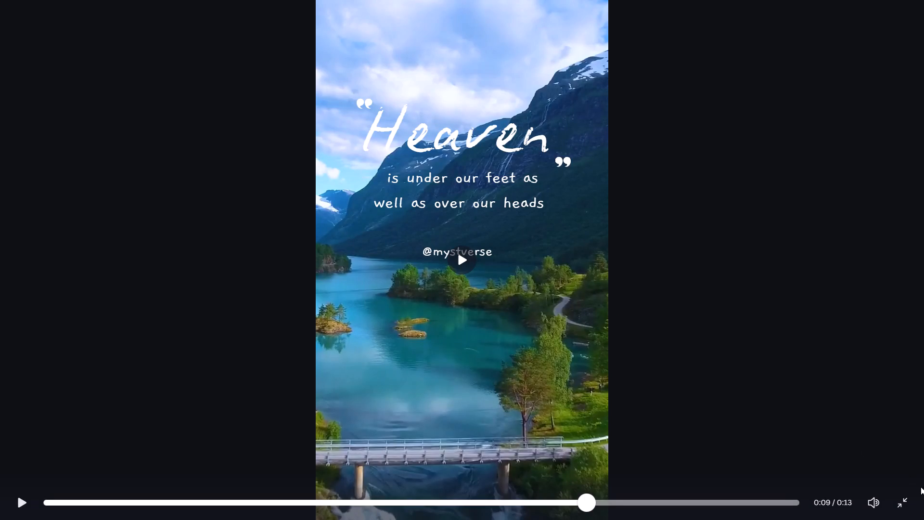
Replace the quote text below the "Heaven" title with "Somewhere between the earth and sky,the soul find peace".
click(905, 504)
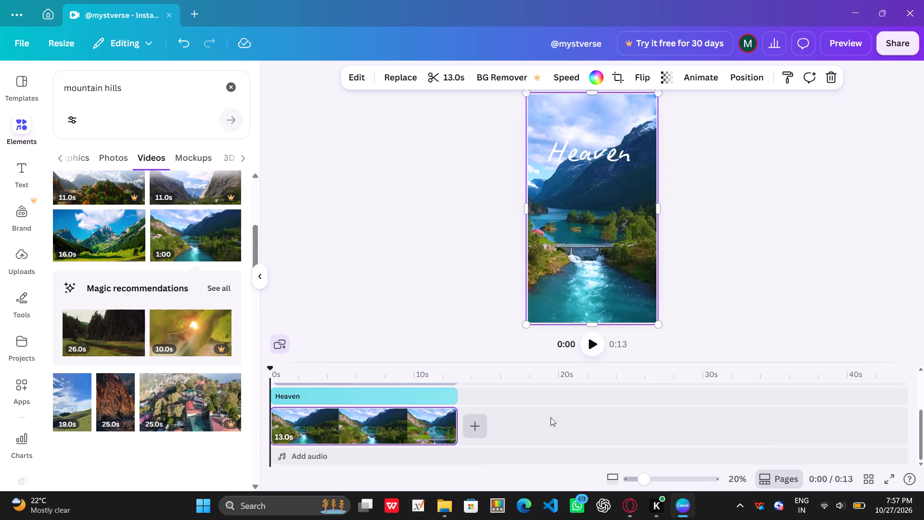
scroll(430, 434, up, 3)
click(423, 428)
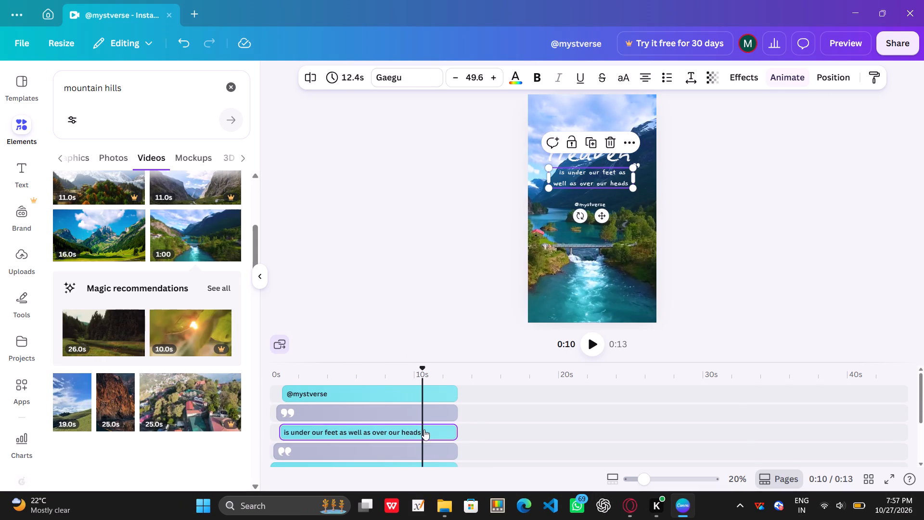
click(627, 180)
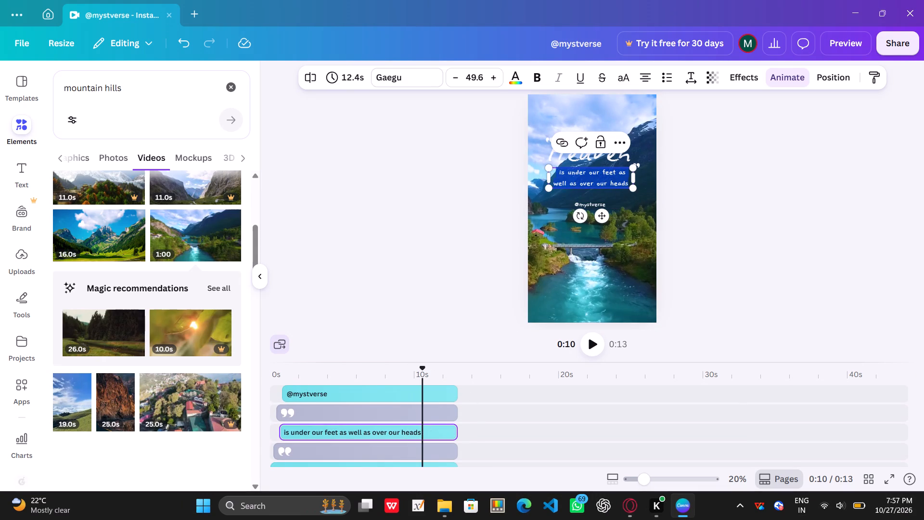
key(BackSpace)
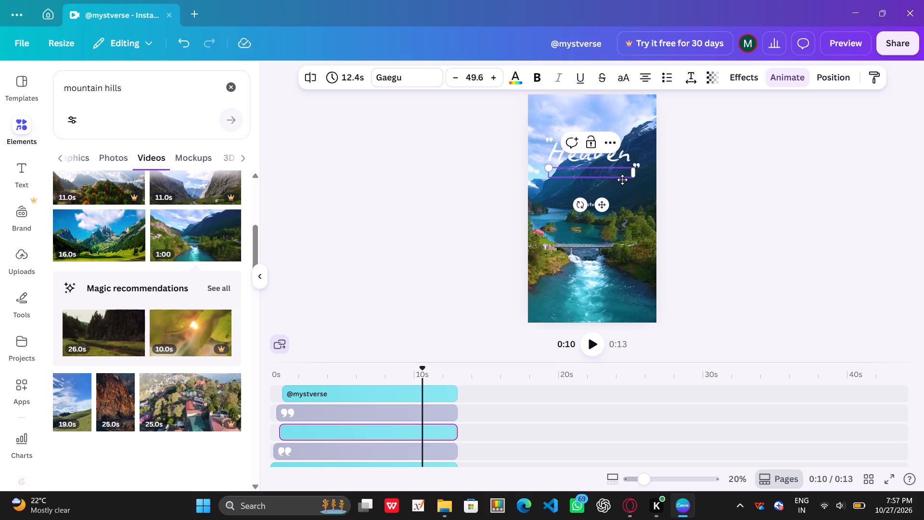
key(s)
text(omew)
text(here)
key(space)
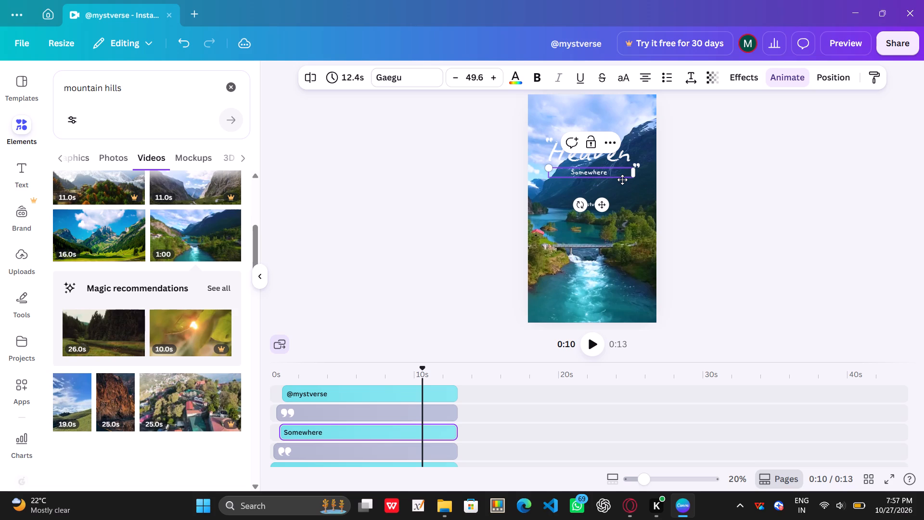
text(betwee)
key(n)
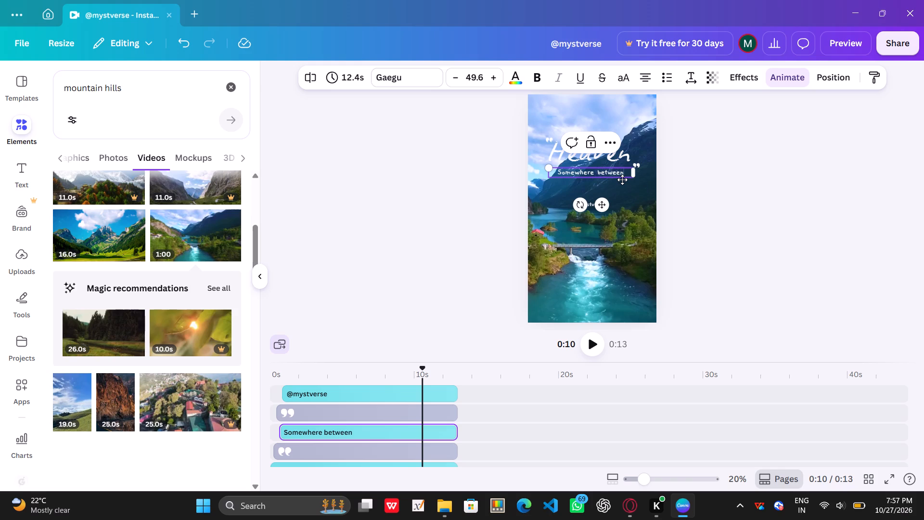
key(space)
text(the)
key(space)
text(ear)
text(th)
key(space)
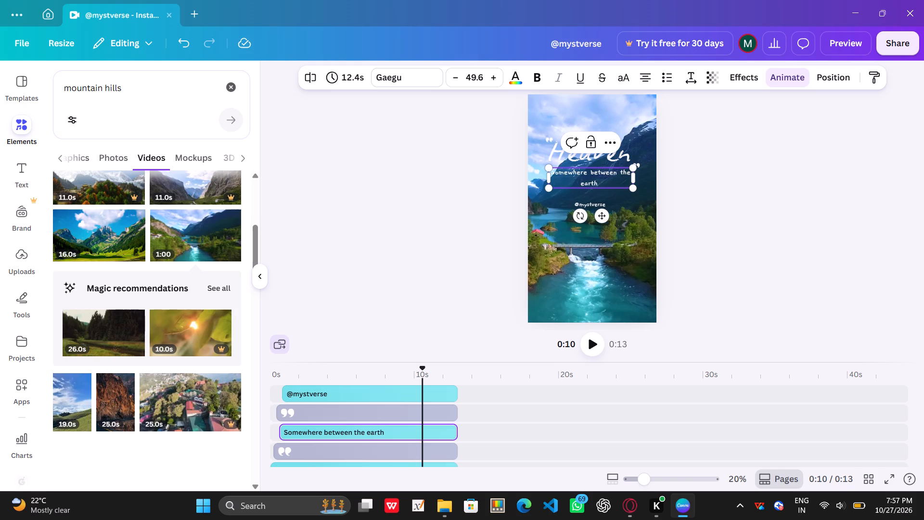
text(ab)
key(BackSpace)
text(nd sky)
key(comma)
text(the)
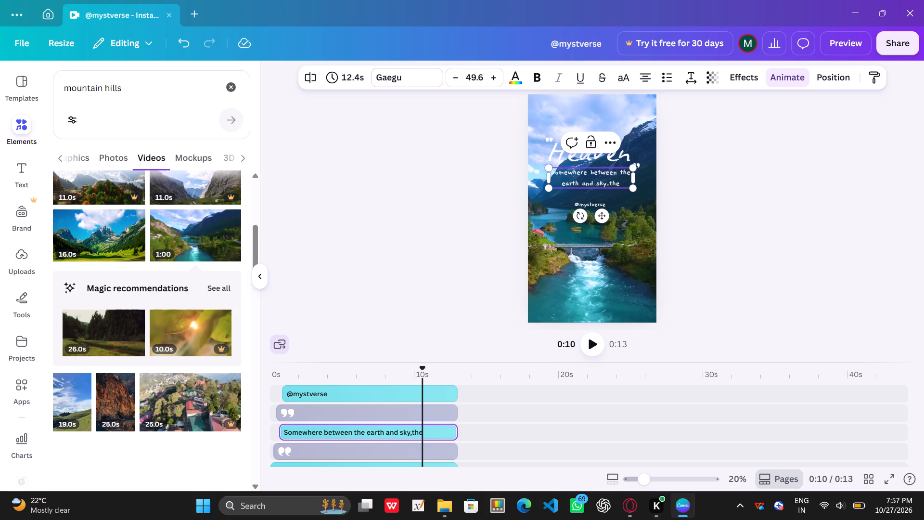
key(space)
text(sou)
key(l)
key(space)
text(fin)
text(d)
key(space)
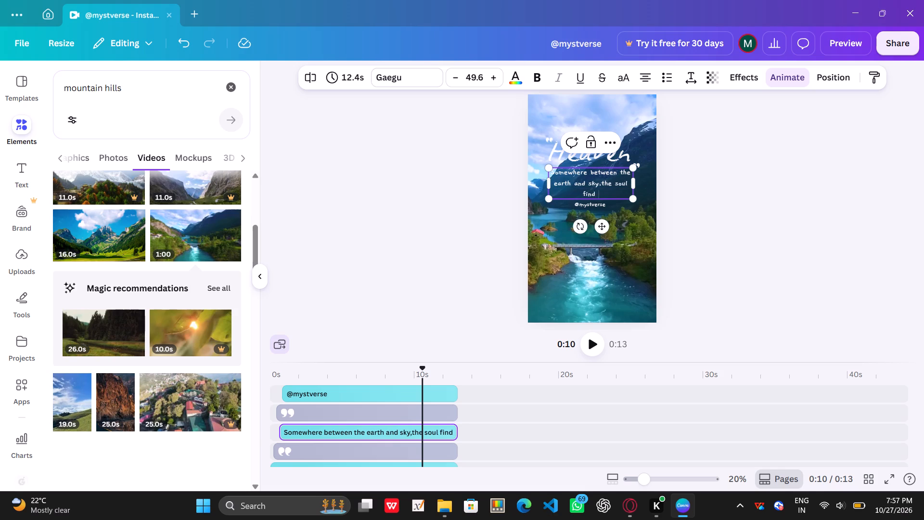
text(pea)
text(ce)
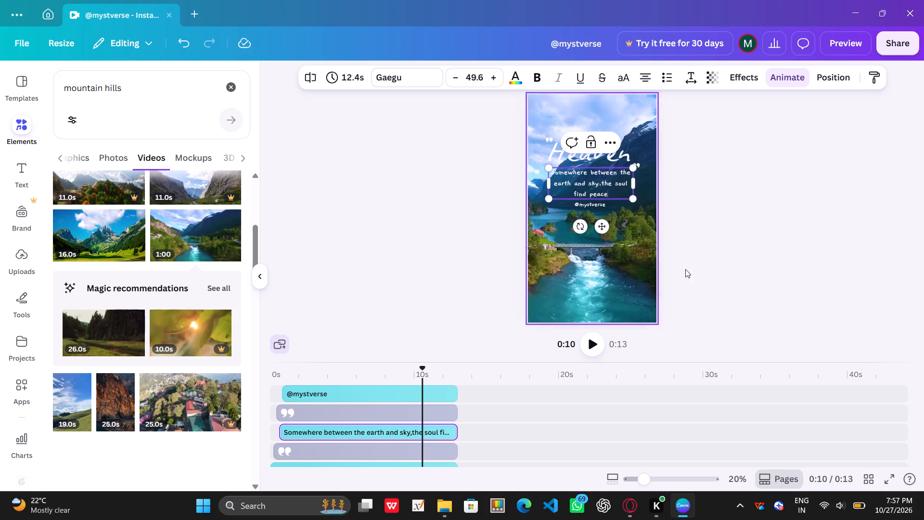
click(713, 258)
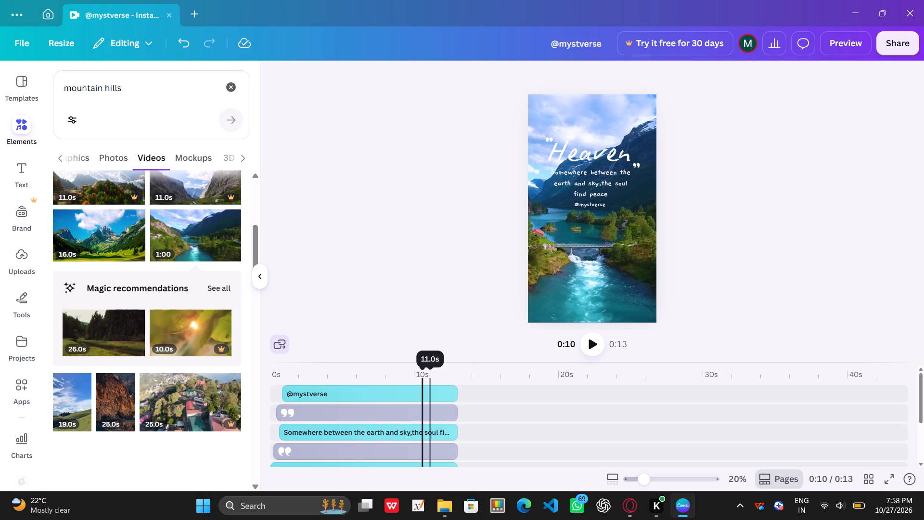
Play the reel in full screen from the start to check the new quote text over the river video.
drag(420, 380, 244, 390)
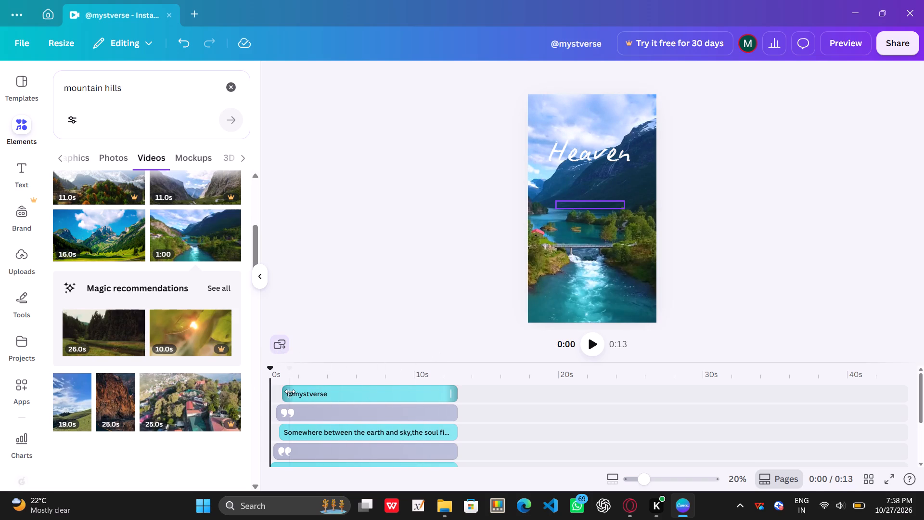
click(884, 480)
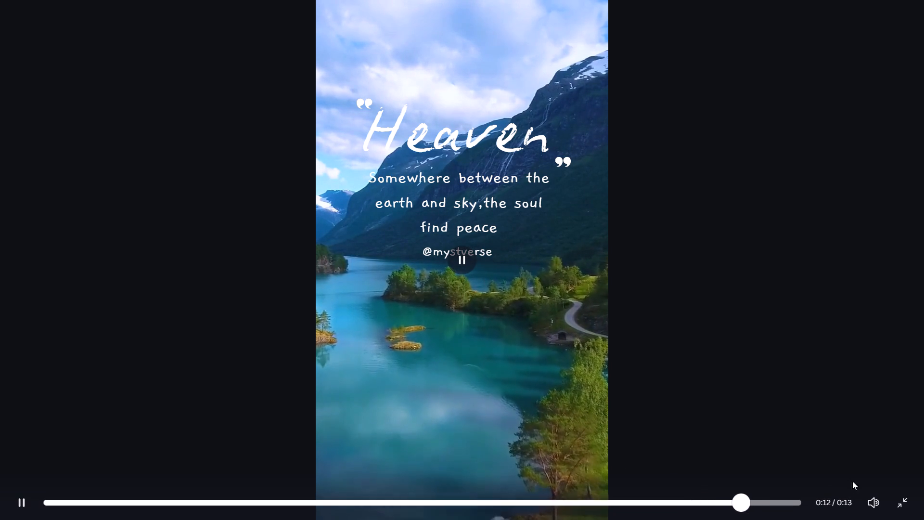
click(899, 504)
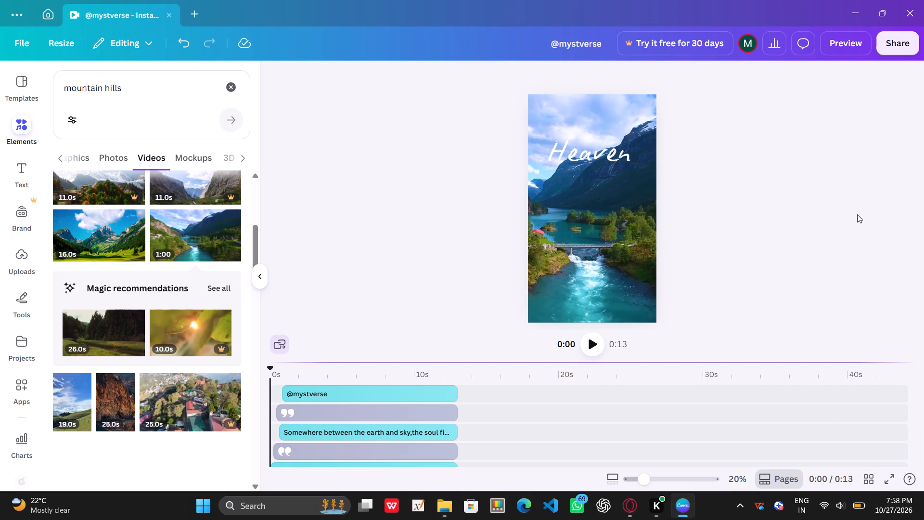
click(893, 41)
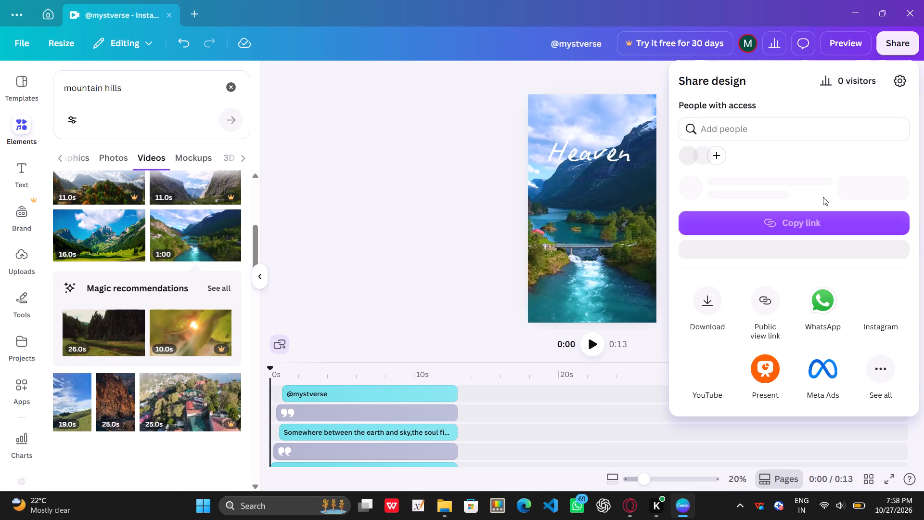
click(709, 312)
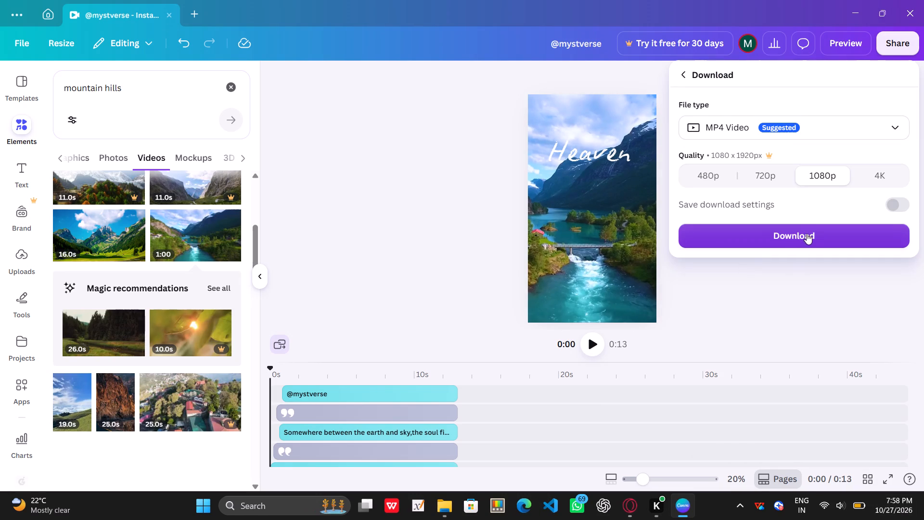
click(891, 205)
click(806, 237)
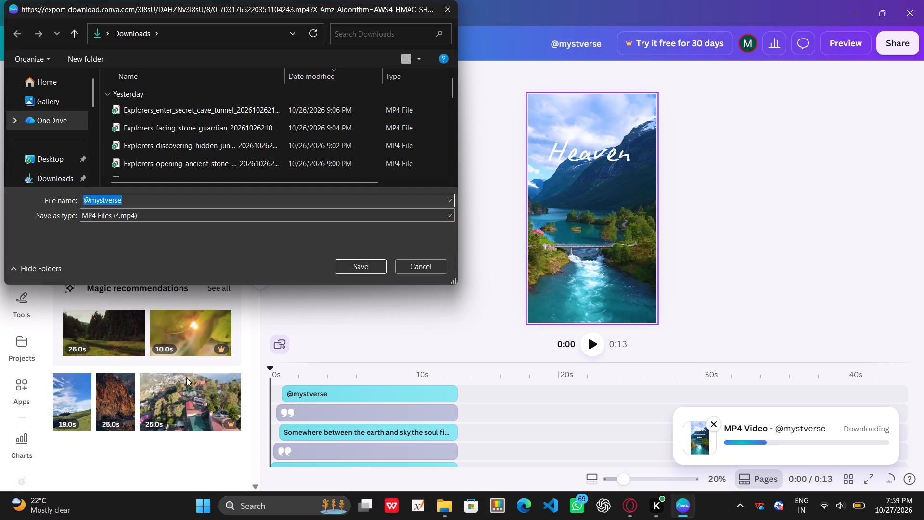
click(50, 182)
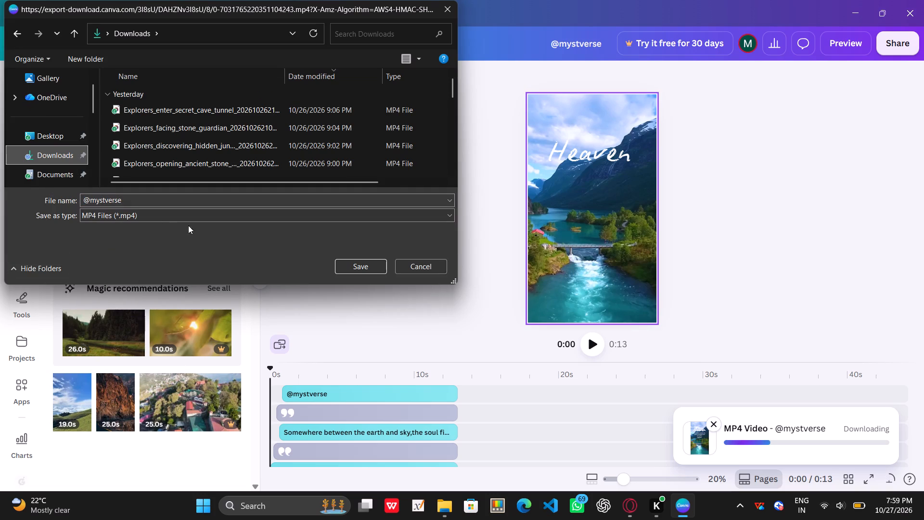
click(363, 266)
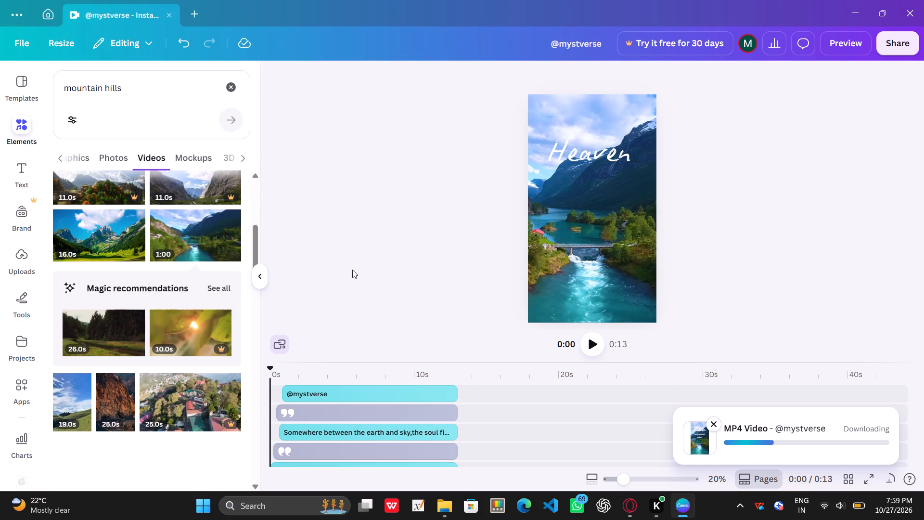